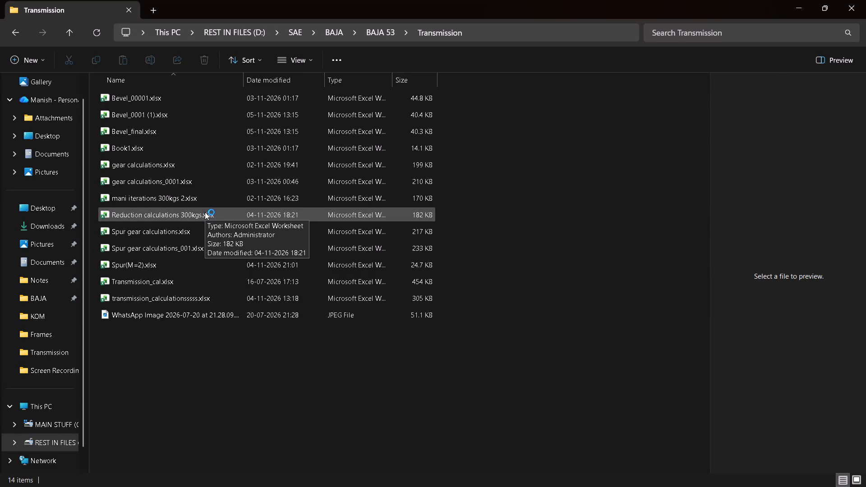
Open the Reduction calculations 300kgs workbook and locate the table with gear reduction 7.5 on the zero degree sheet.
{"action": "double_click", "coordinate": [205, 212]}
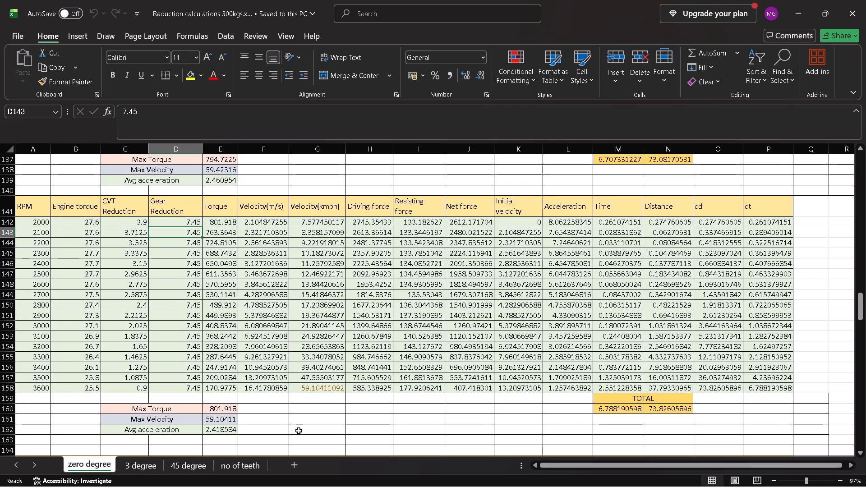
{"action": "scroll", "coordinate": [299, 431], "scroll_direction": "down", "scroll_amount": 1}
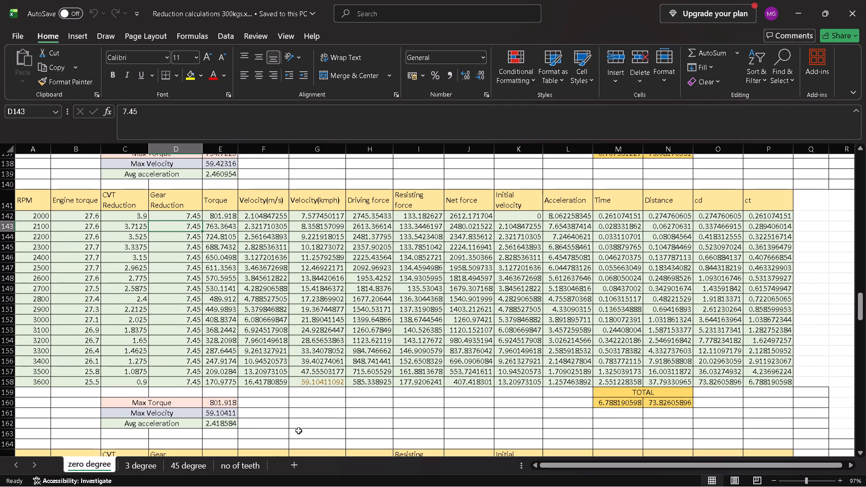
{"action": "scroll", "coordinate": [299, 431], "scroll_direction": "down", "scroll_amount": 2}
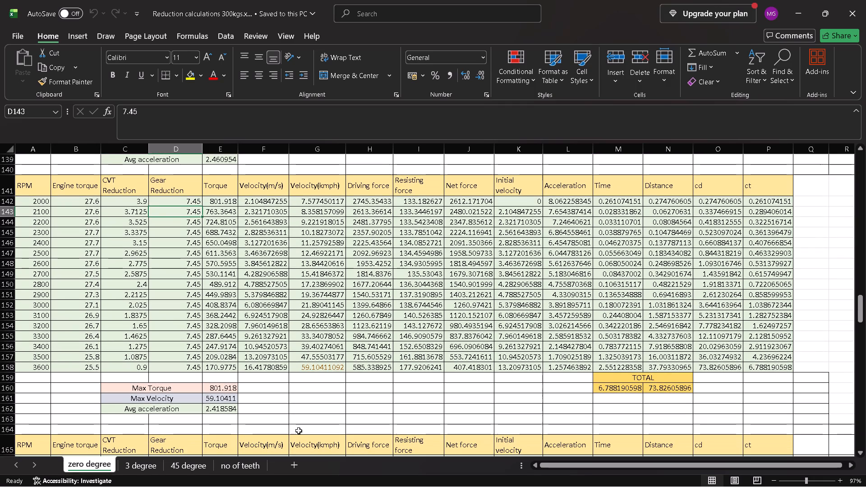
{"action": "scroll", "coordinate": [299, 431], "scroll_direction": "down", "scroll_amount": 2}
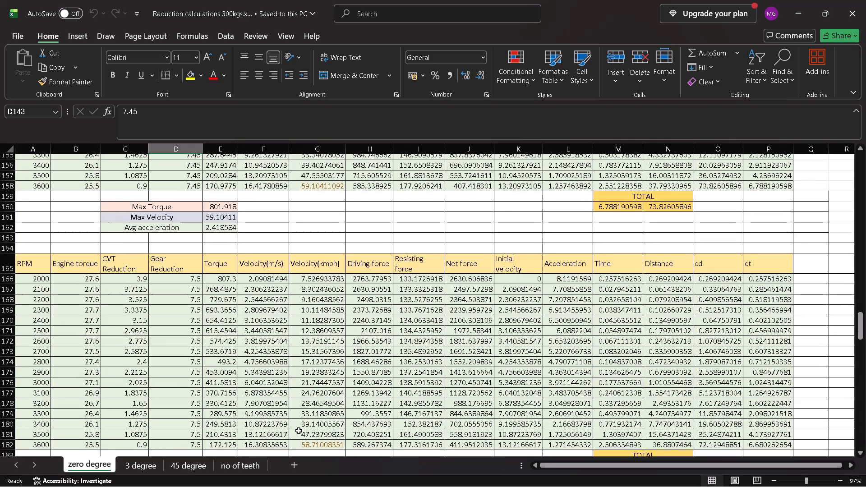
{"action": "scroll", "coordinate": [299, 431], "scroll_direction": "down", "scroll_amount": 2}
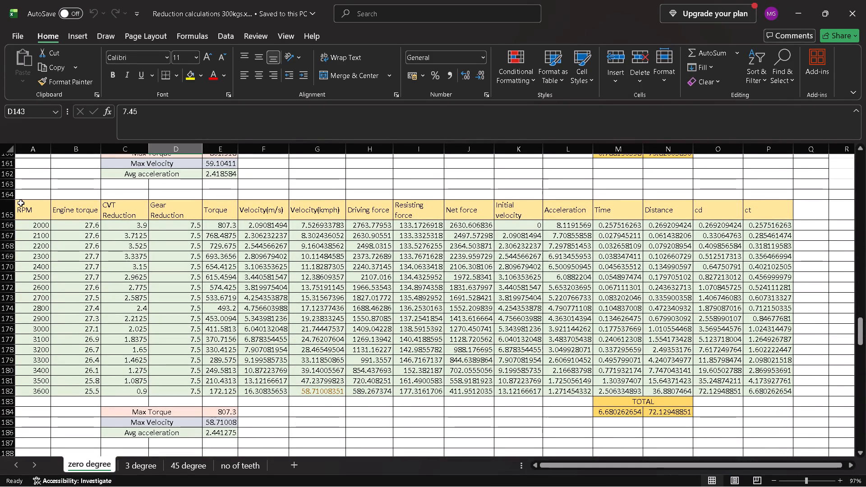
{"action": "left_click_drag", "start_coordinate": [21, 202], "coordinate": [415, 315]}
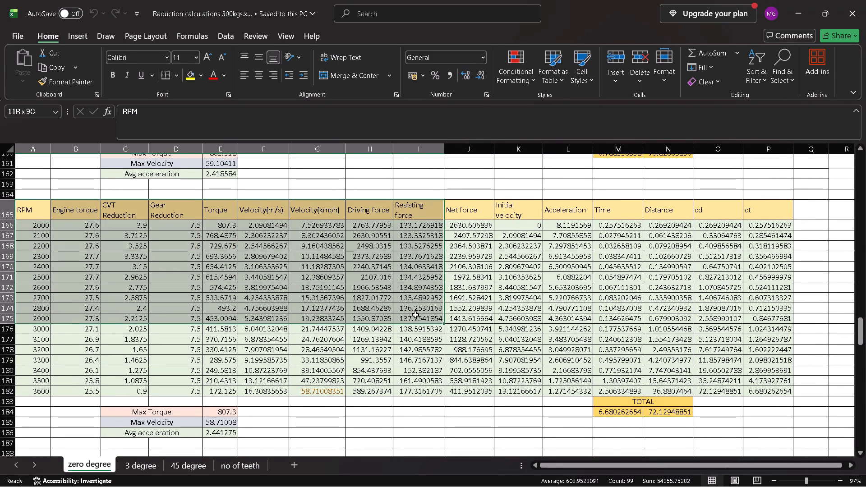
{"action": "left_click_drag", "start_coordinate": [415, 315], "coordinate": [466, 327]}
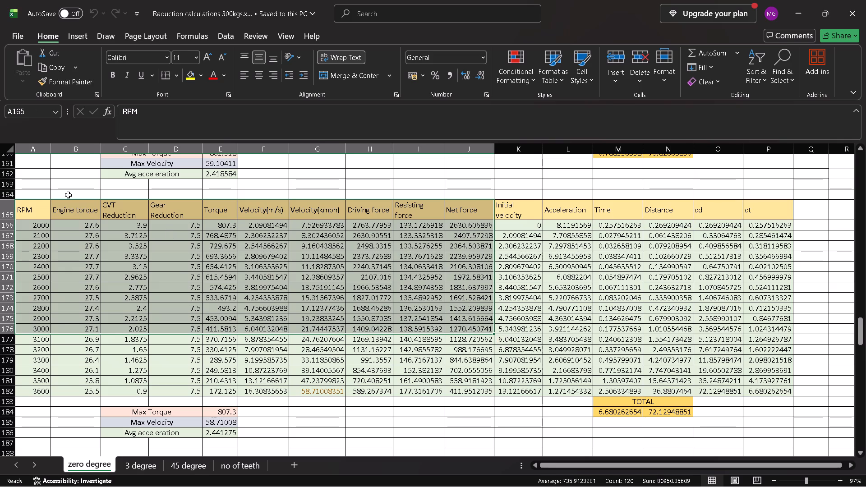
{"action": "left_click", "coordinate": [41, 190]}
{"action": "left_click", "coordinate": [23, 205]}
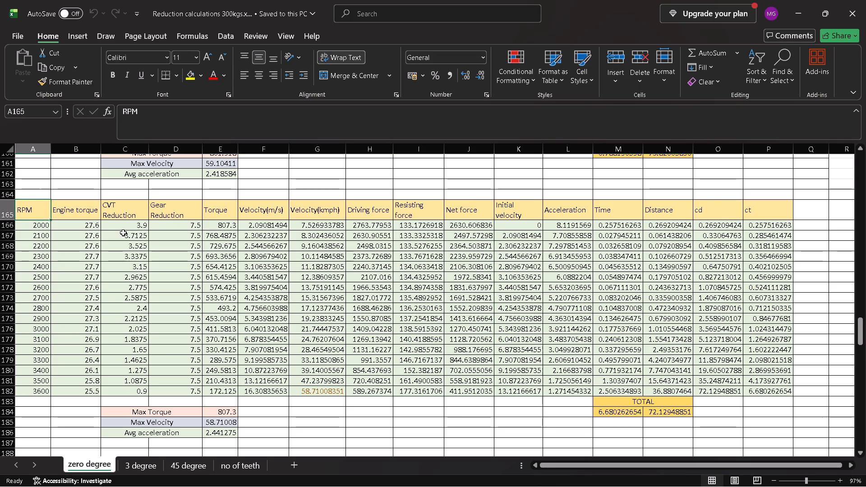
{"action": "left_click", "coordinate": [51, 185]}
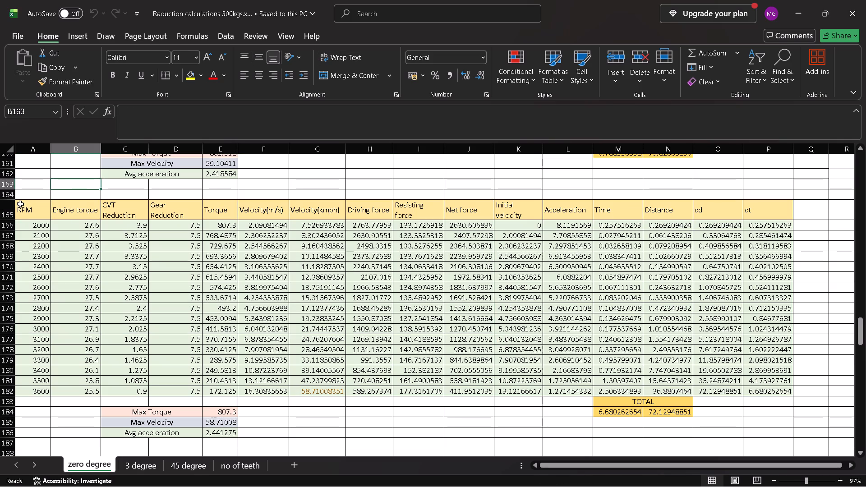
Copy the whole 7.5 gear reduction table with its totals and summary rows, A165 to P186.
{"action": "left_click_drag", "start_coordinate": [19, 203], "coordinate": [507, 388]}
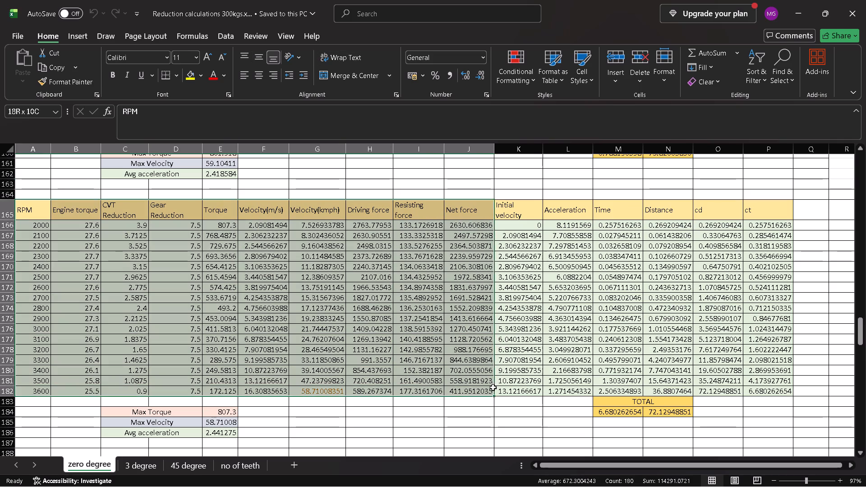
{"action": "left_click_drag", "start_coordinate": [507, 388], "coordinate": [635, 418]}
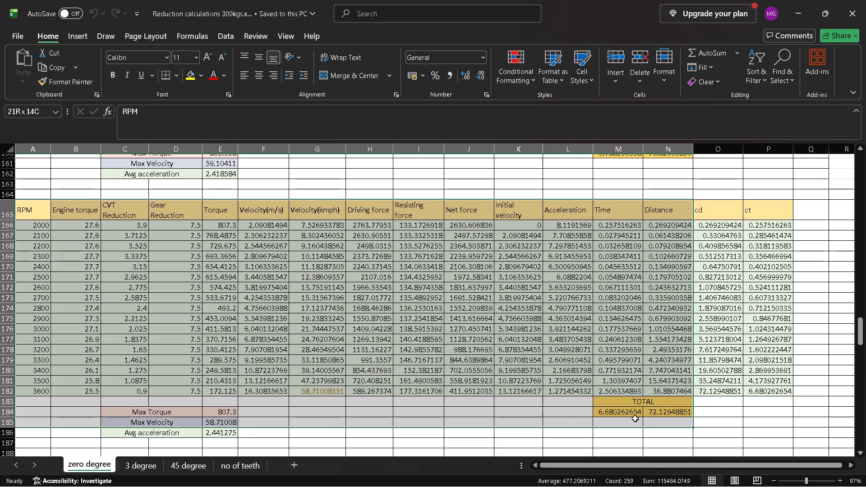
{"action": "left_click_drag", "start_coordinate": [635, 418], "coordinate": [778, 428]}
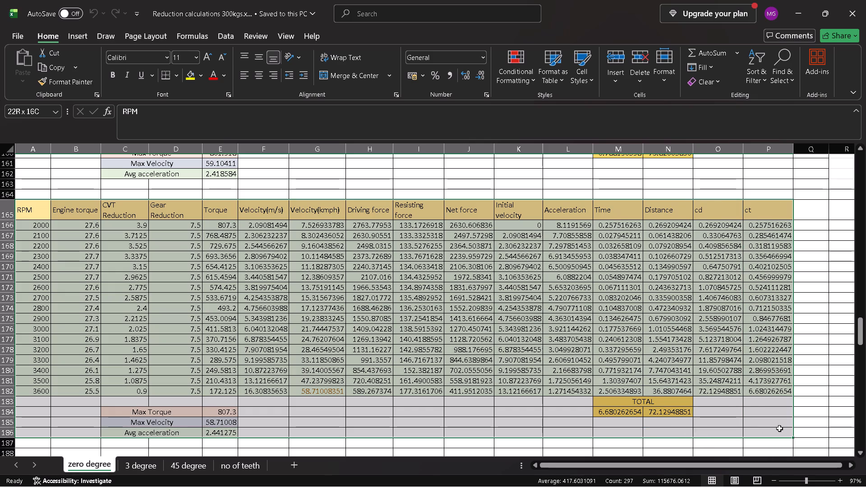
{"action": "left_click_drag", "start_coordinate": [778, 428], "coordinate": [772, 427]}
{"action": "key", "text": "ctrl+c"}
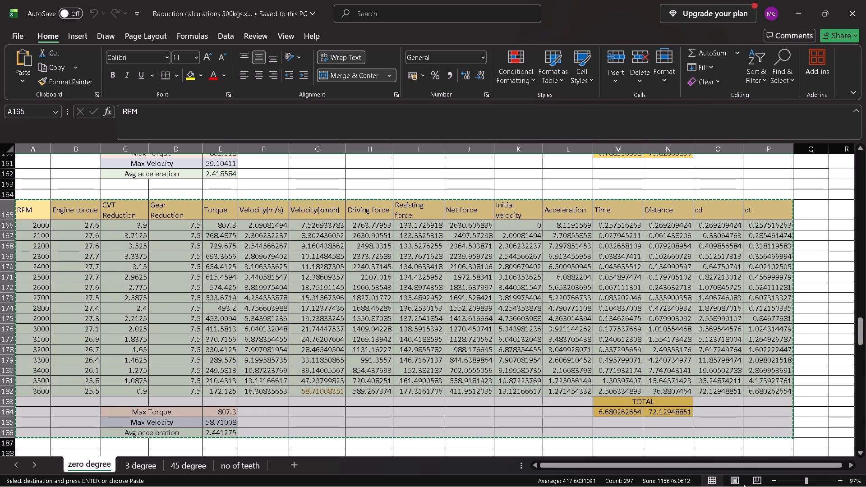
Add a new worksheet and paste the copied table starting at cell A6.
{"action": "left_click", "coordinate": [299, 462]}
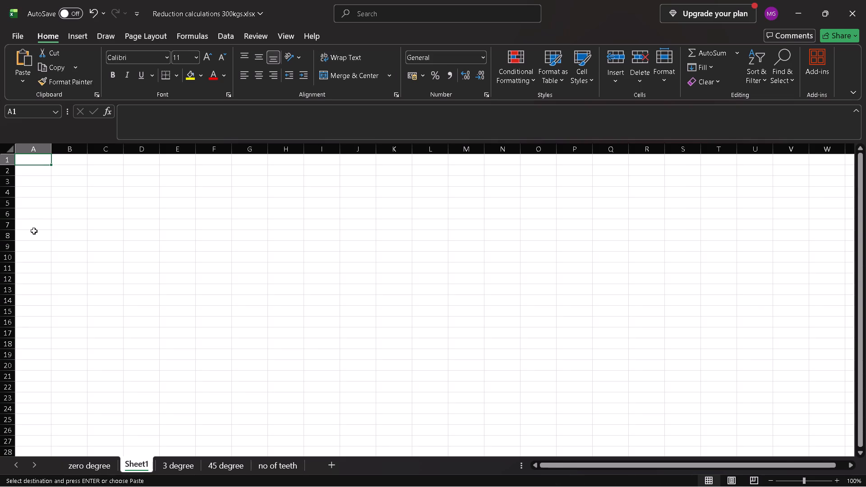
{"action": "left_click", "coordinate": [38, 216]}
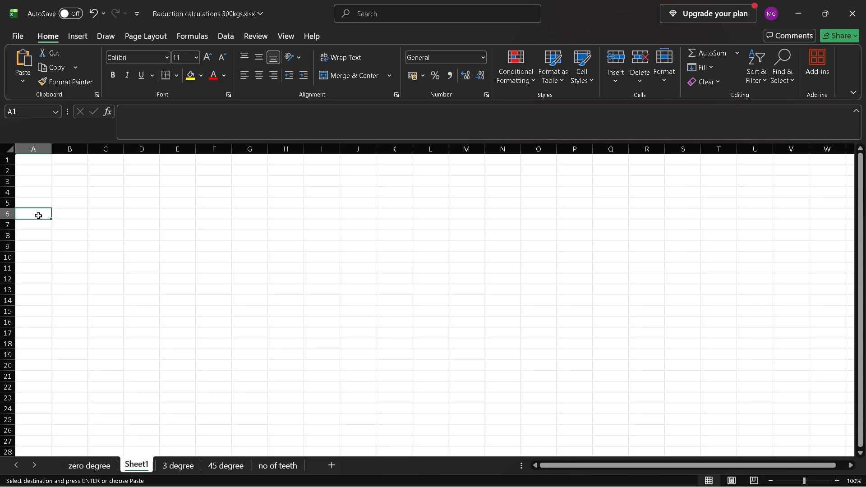
{"action": "key", "text": "ctrl+v"}
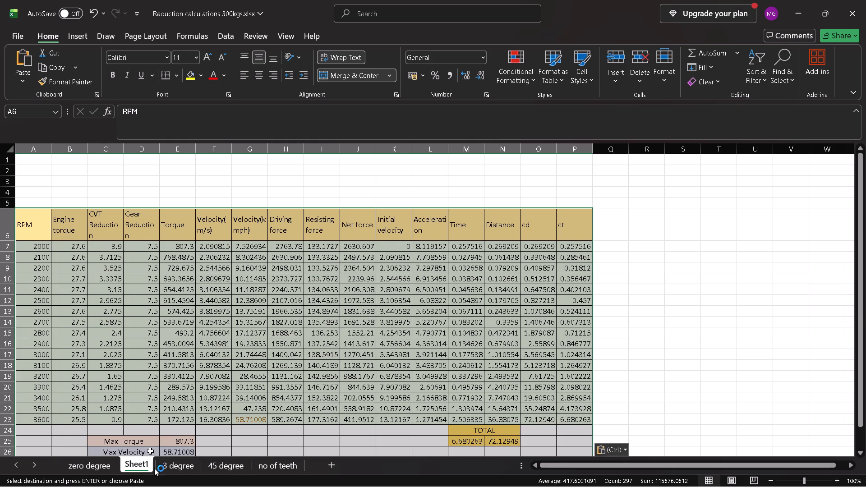
Rename the new worksheet as efficiency.
{"action": "left_click_drag", "start_coordinate": [138, 465], "coordinate": [147, 468]}
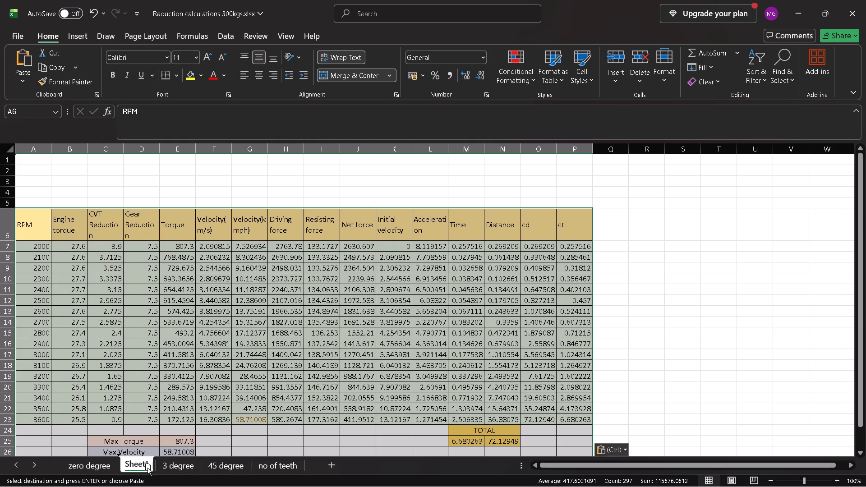
{"action": "left_click_drag", "start_coordinate": [147, 468], "coordinate": [146, 468]}
{"action": "right_click", "coordinate": [146, 468]}
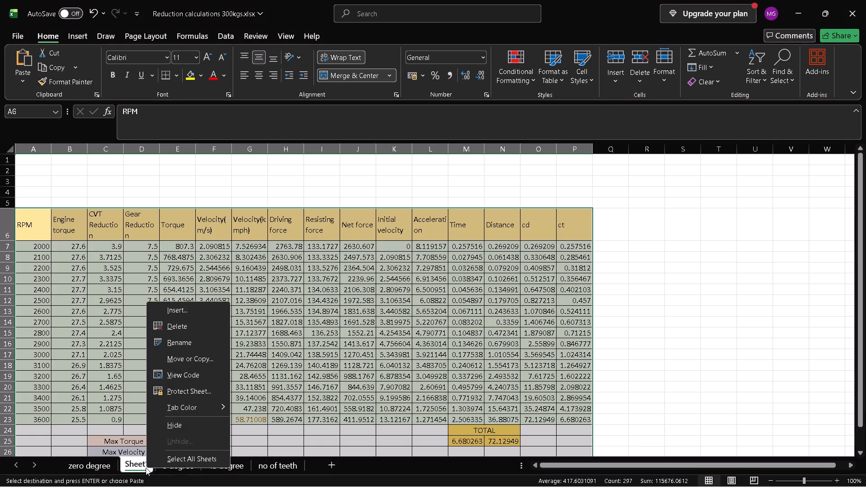
{"action": "left_click", "coordinate": [181, 341]}
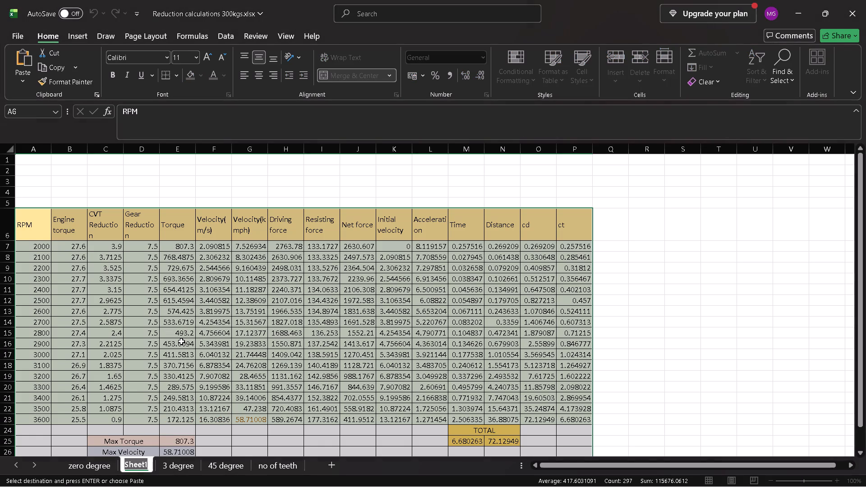
{"action": "type", "text": "effie"}
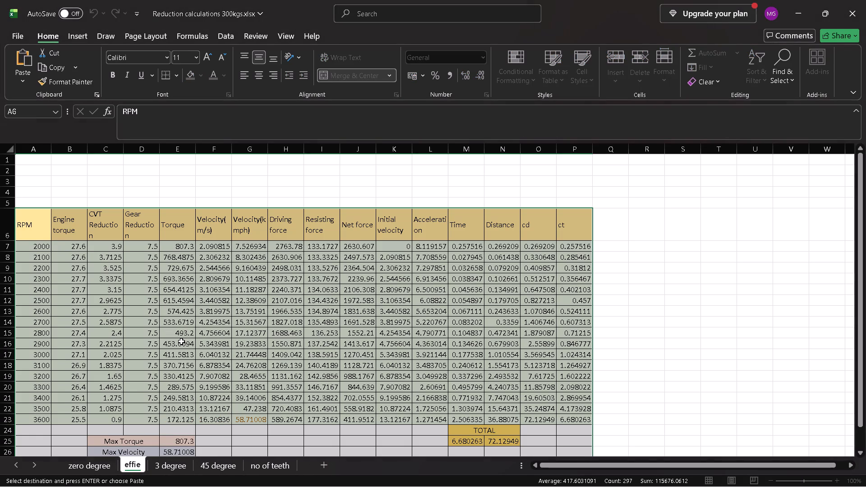
{"action": "key", "text": "BackSpace"}
{"action": "type", "text": "cienct"}
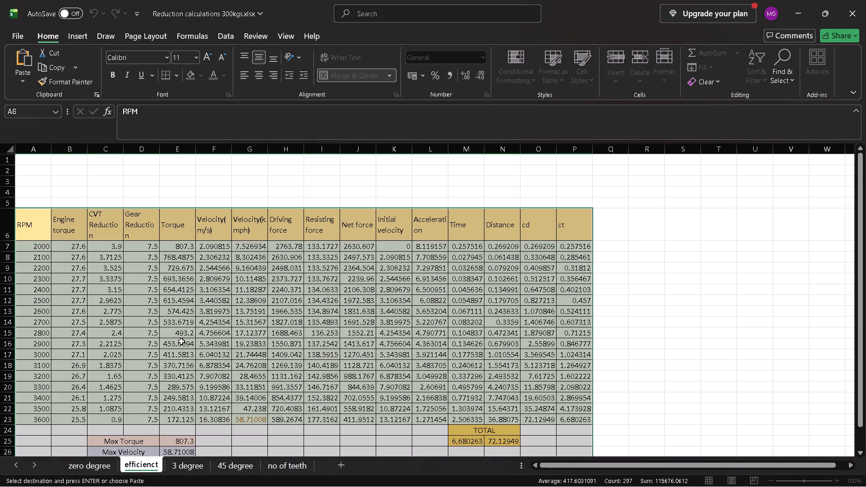
{"action": "key", "text": "BackSpace"}
{"action": "key", "text": "y"}
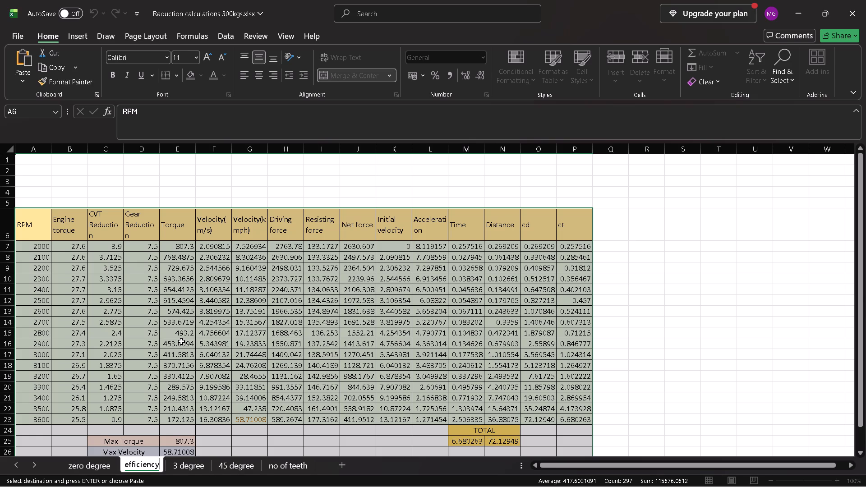
{"action": "key", "text": "Return"}
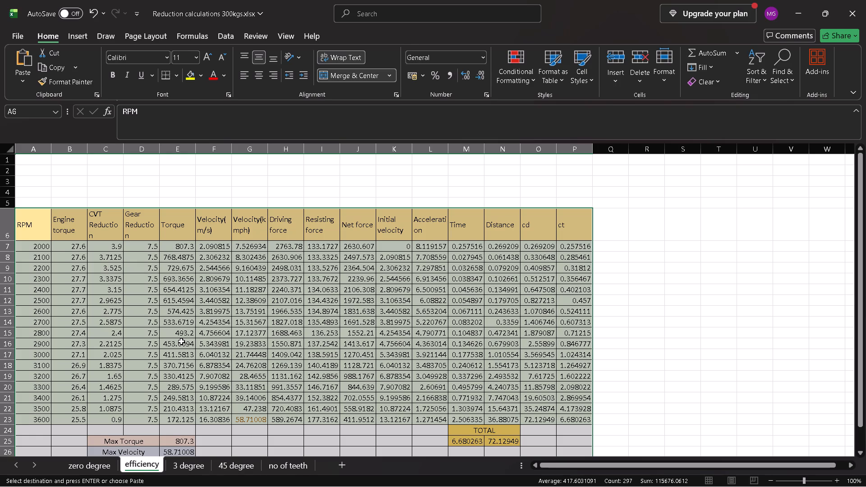
Move the efficiency sheet to the end of the workbook.
{"action": "right_click", "coordinate": [147, 463]}
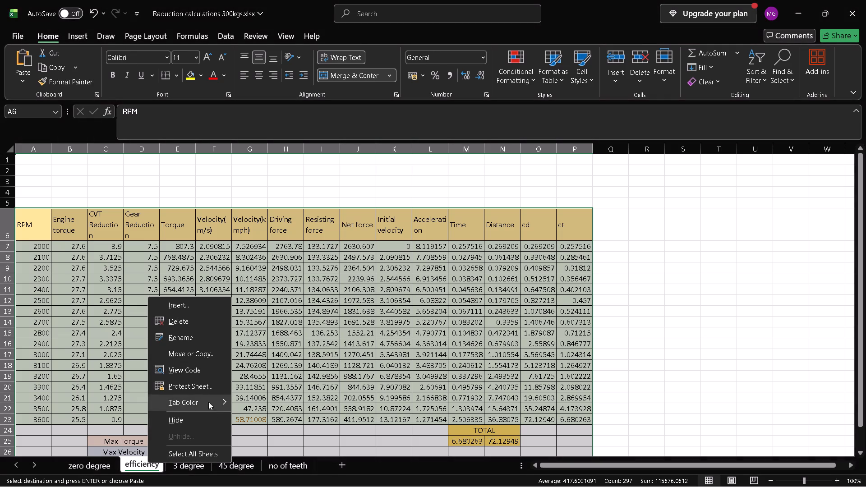
{"action": "left_click", "coordinate": [200, 358]}
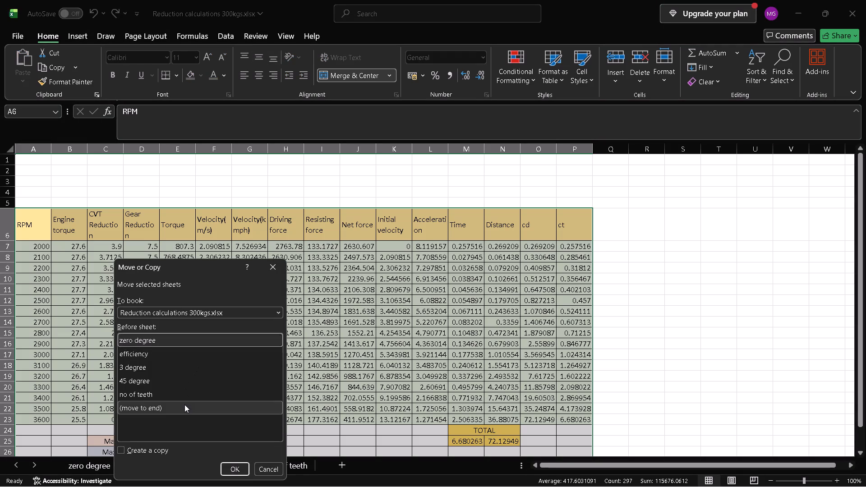
{"action": "left_click", "coordinate": [184, 404]}
{"action": "left_click", "coordinate": [226, 464]}
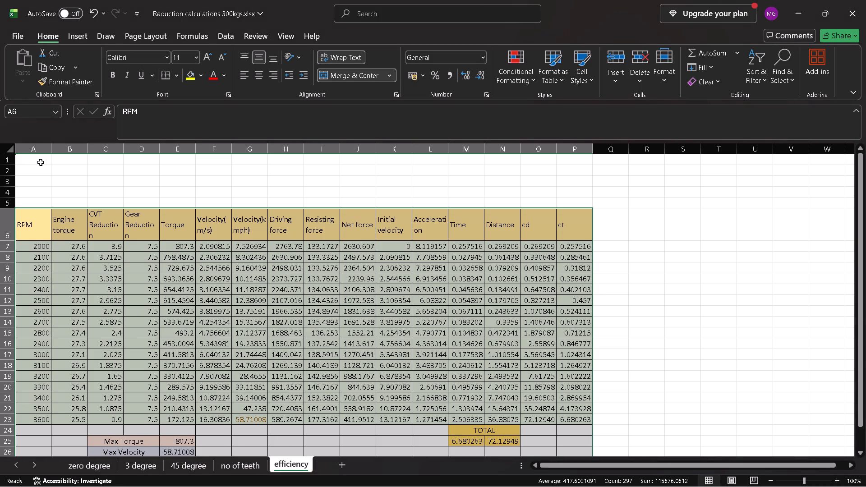
Merge and center cells A1 to G4 above the pasted table.
{"action": "left_click_drag", "start_coordinate": [33, 167], "coordinate": [24, 160]}
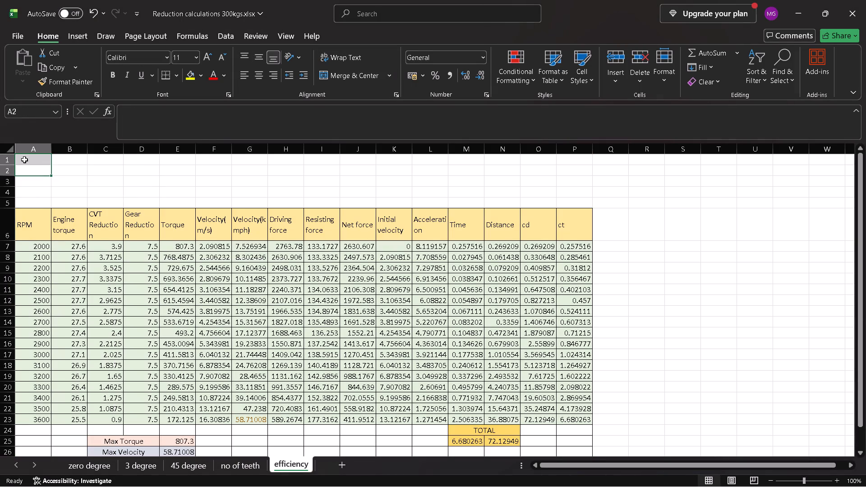
{"action": "left_click_drag", "start_coordinate": [24, 160], "coordinate": [263, 183]}
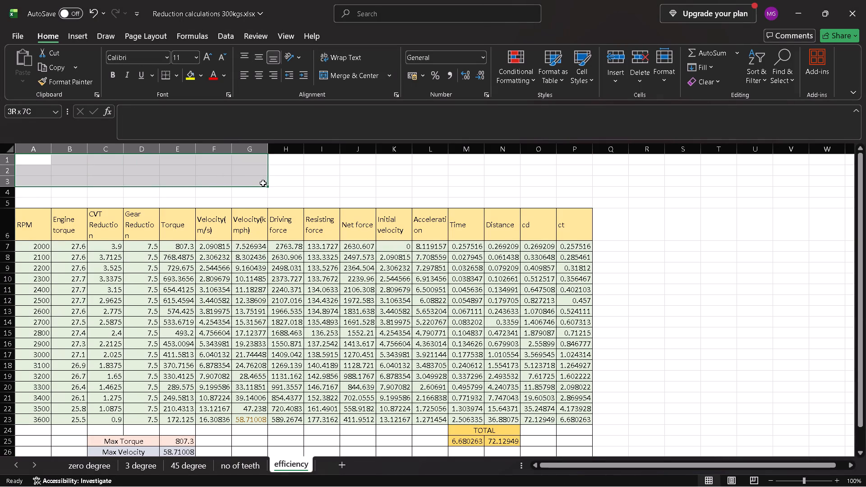
{"action": "left_click_drag", "start_coordinate": [263, 183], "coordinate": [260, 193]}
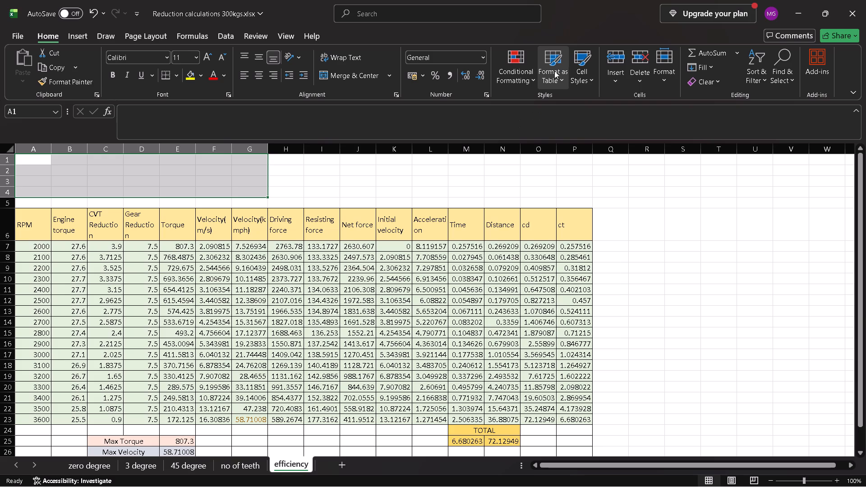
{"action": "left_click", "coordinate": [343, 76]}
Enter the heading "For 70% Efficiency" in the merged cell above the table.
{"action": "triple_click", "coordinate": [112, 168]}
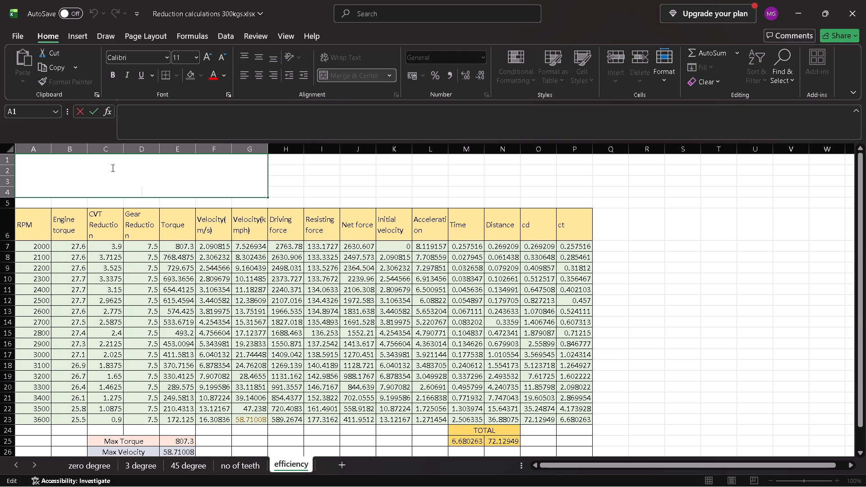
{"action": "type", "text": "or"}
{"action": "key", "text": "space"}
{"action": "key", "text": "7"}
{"action": "key", "text": "0"}
{"action": "type", "text": "?%"}
{"action": "key", "text": "BackSpace"}
{"action": "key", "text": "BackSpace"}
{"action": "key", "text": "shift+percent"}
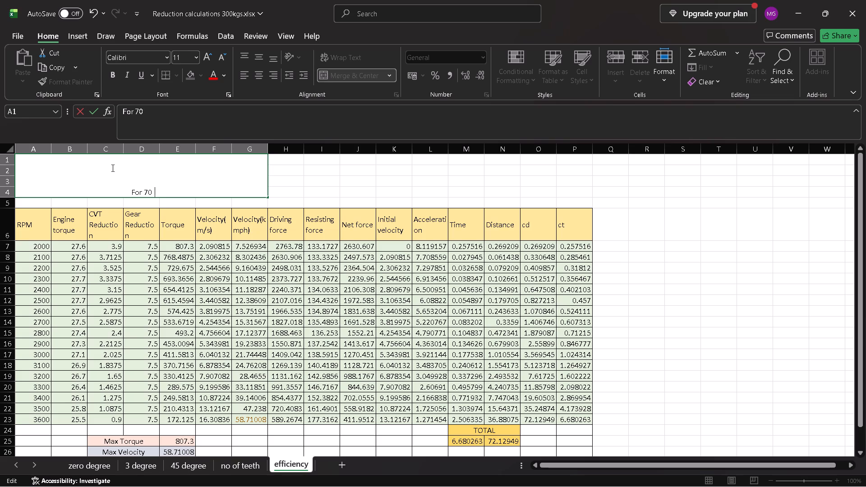
{"action": "key", "text": "space"}
{"action": "type", "text": "ency"}
{"action": "triple_click", "coordinate": [257, 54]}
{"action": "left_click", "coordinate": [173, 185]}
{"action": "left_click", "coordinate": [309, 164]}
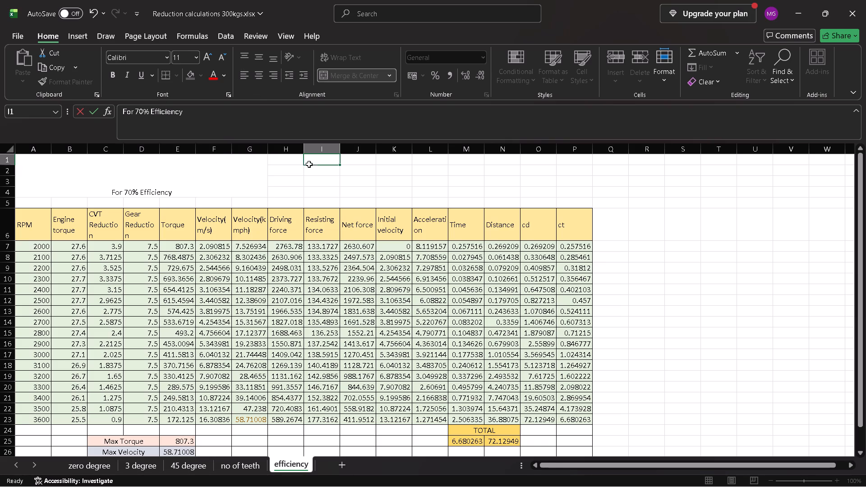
Middle-align the "For 70% Efficiency" heading vertically and set its font size to 18.
{"action": "left_click", "coordinate": [227, 172]}
{"action": "left_click", "coordinate": [262, 54]}
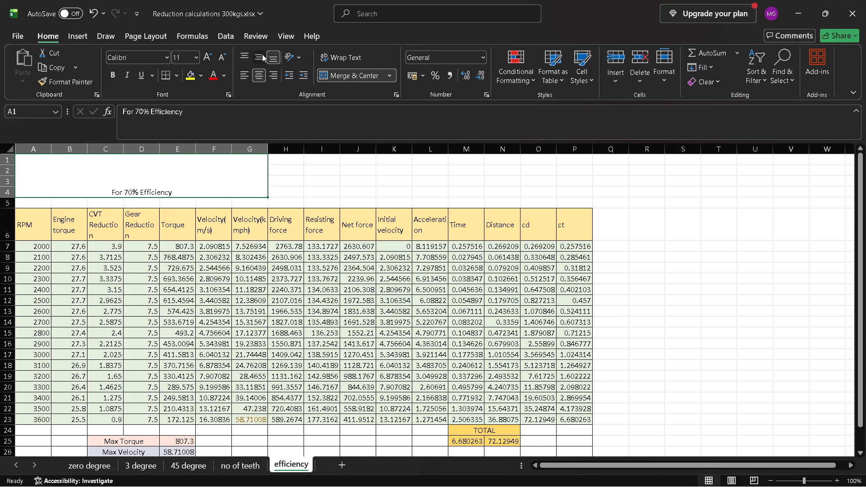
{"action": "left_click", "coordinate": [195, 60]}
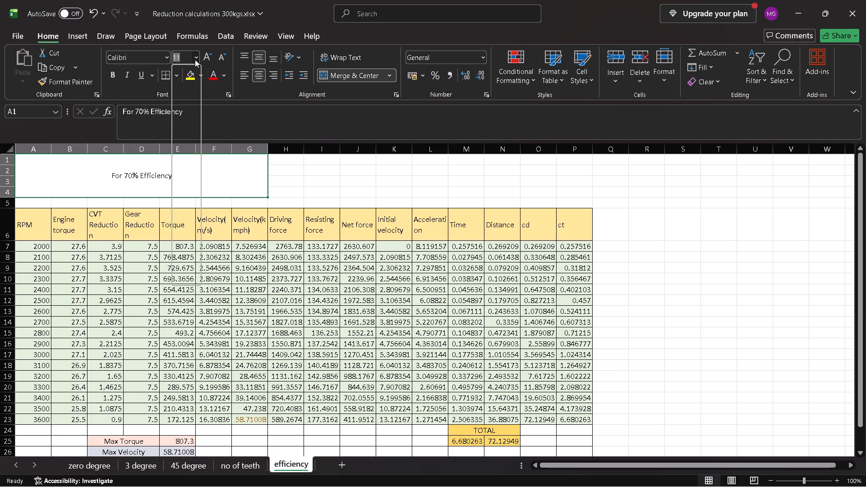
{"action": "left_click", "coordinate": [192, 161]}
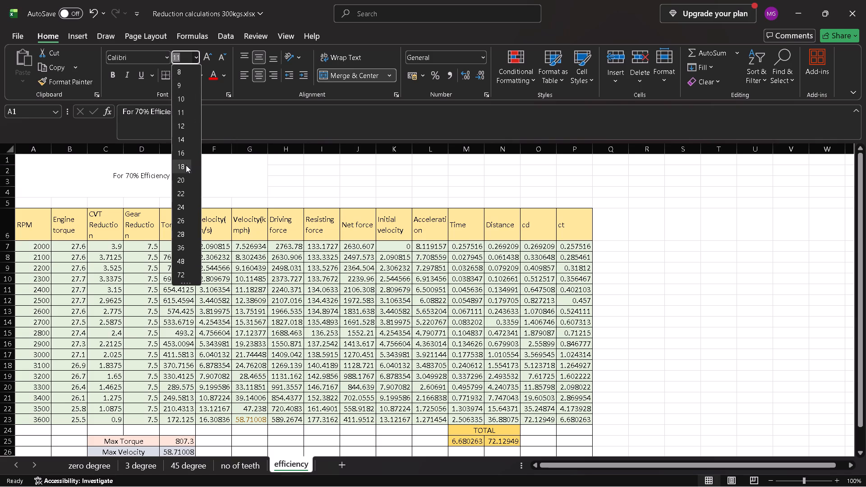
{"action": "left_click", "coordinate": [186, 165]}
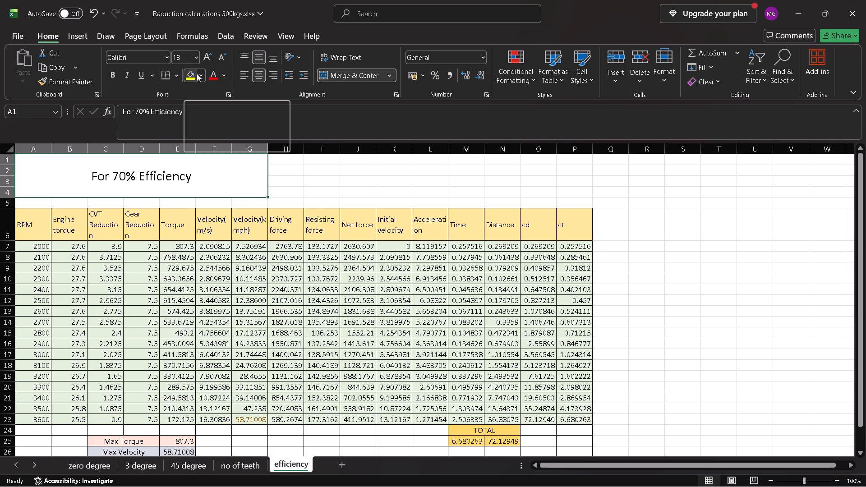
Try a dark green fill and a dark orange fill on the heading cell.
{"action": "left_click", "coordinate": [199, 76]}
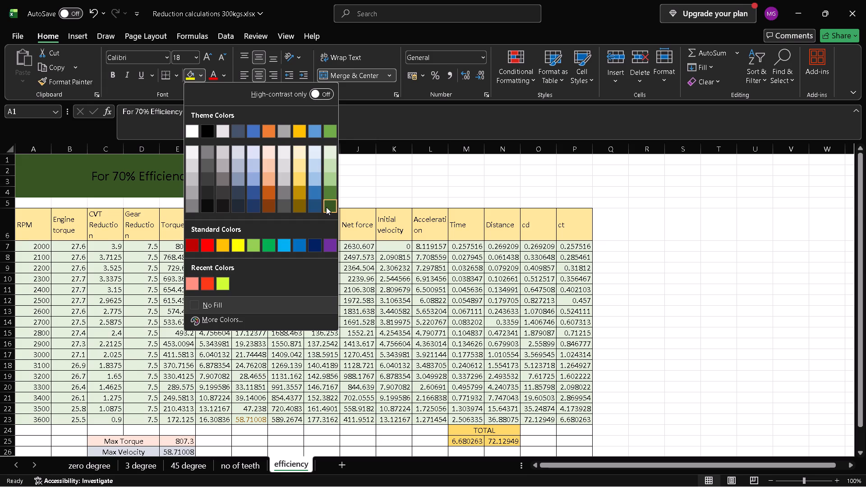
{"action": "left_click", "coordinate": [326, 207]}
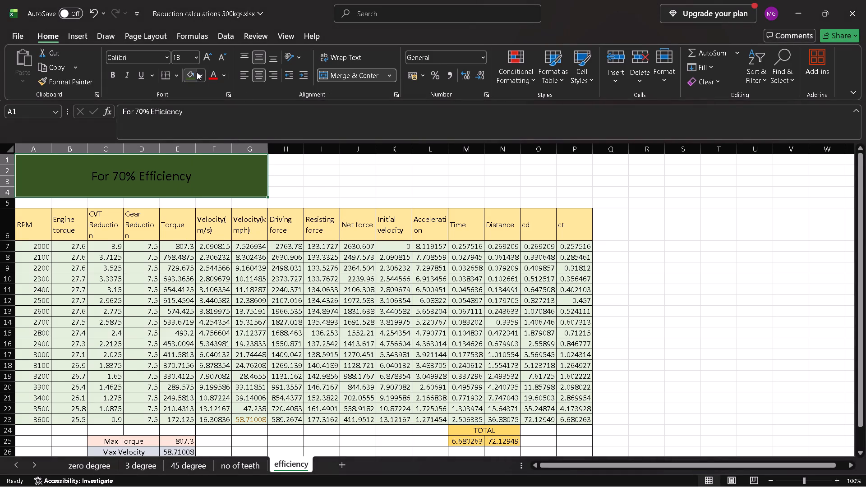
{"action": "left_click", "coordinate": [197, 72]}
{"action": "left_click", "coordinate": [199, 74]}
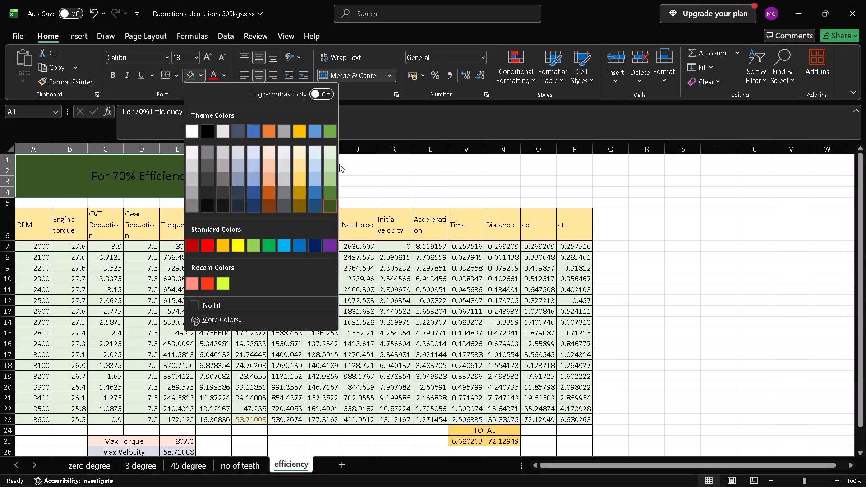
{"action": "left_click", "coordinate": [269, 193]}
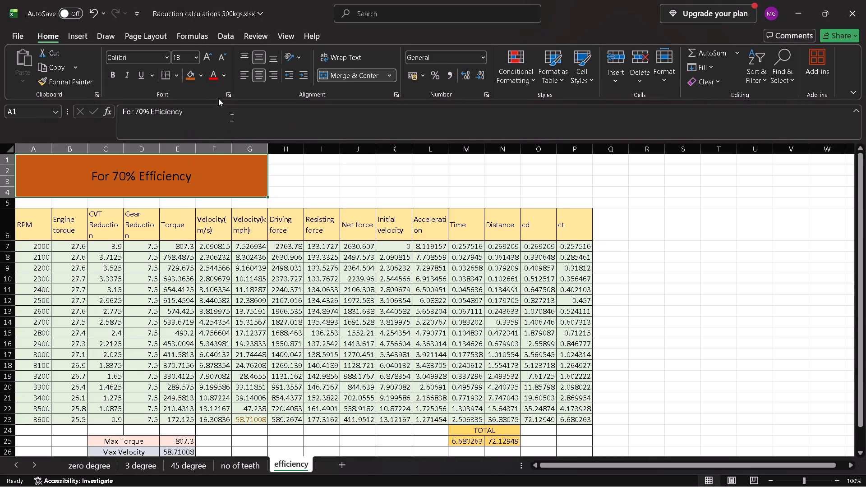
Fill the heading cell with light orange.
{"action": "left_click", "coordinate": [200, 79]}
{"action": "left_click", "coordinate": [270, 175]}
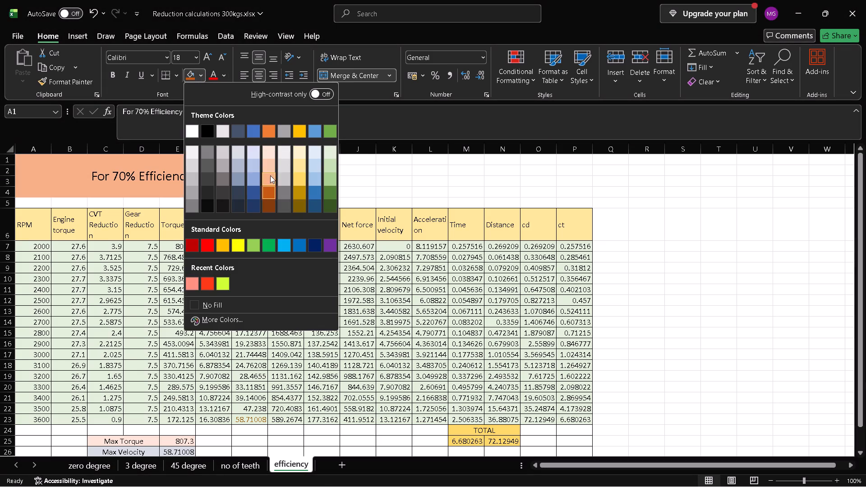
Select the first torque cell, E7, to examine its formula.
{"action": "scroll", "coordinate": [253, 209], "scroll_direction": "down", "scroll_amount": 1}
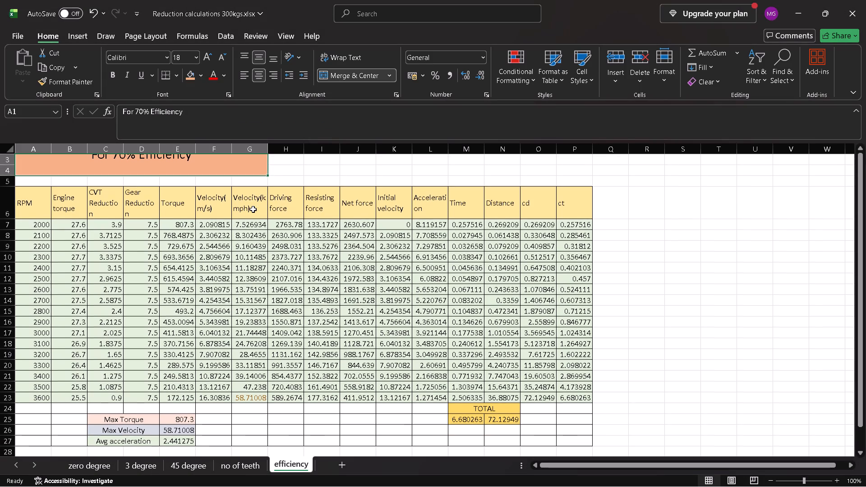
{"action": "scroll", "coordinate": [253, 209], "scroll_direction": "up", "scroll_amount": 1}
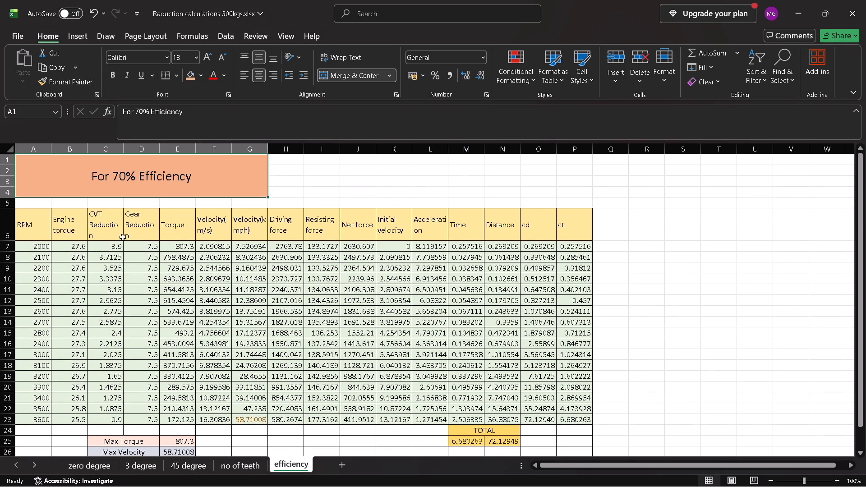
{"action": "left_click", "coordinate": [172, 249]}
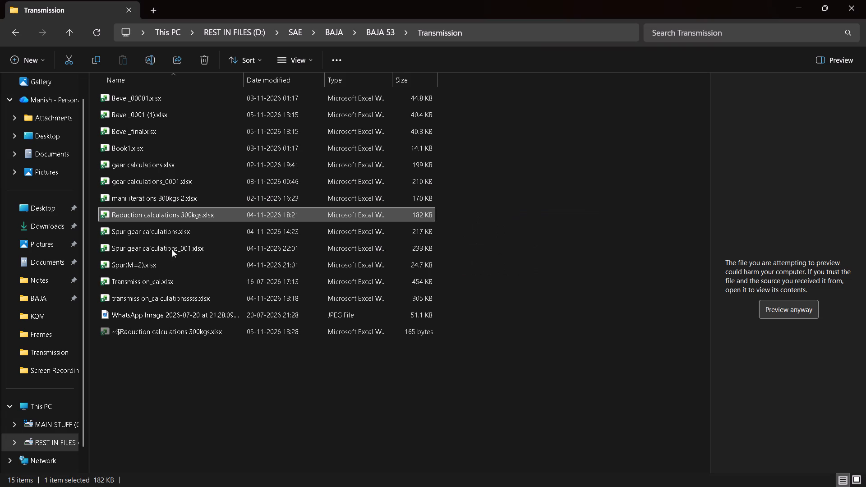
Open transmission_calculationsssss.xlsx from the Transmission folder in File Explorer and go to its 3 degree sheet.
{"action": "double_click", "coordinate": [167, 291]}
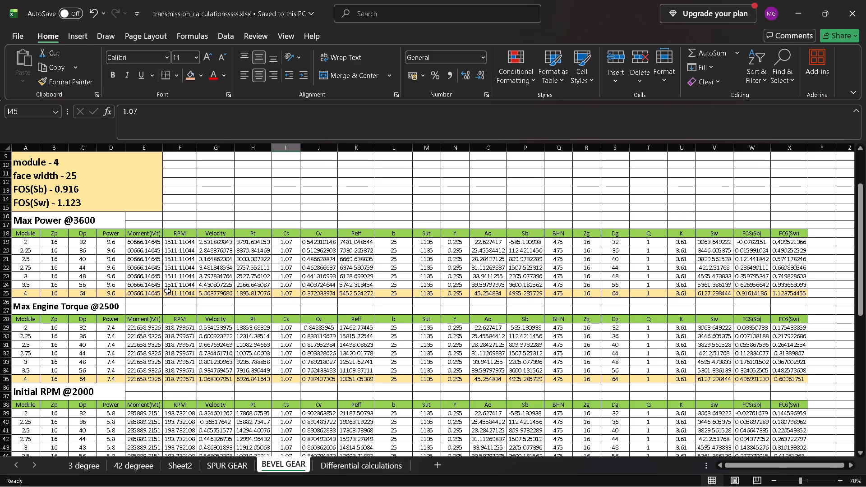
{"action": "left_click", "coordinate": [94, 464]}
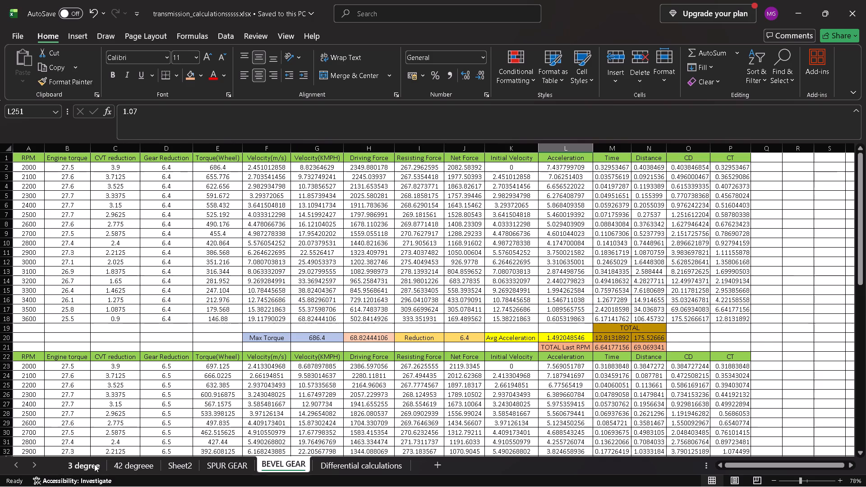
Examine the wheel torque formula in cell E11 of the 3 degree sheet.
{"action": "scroll", "coordinate": [123, 338], "scroll_direction": "up", "scroll_amount": 7}
{"action": "scroll", "coordinate": [123, 338], "scroll_direction": "right", "scroll_amount": 1}
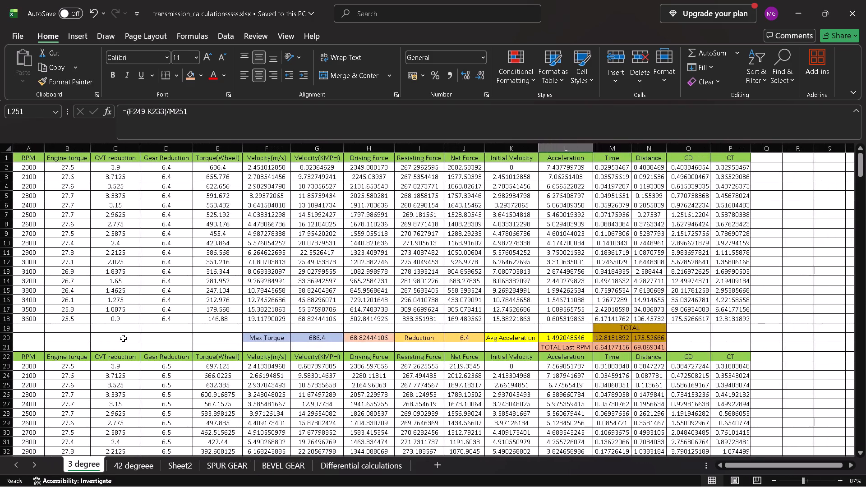
{"action": "left_click", "coordinate": [209, 249]}
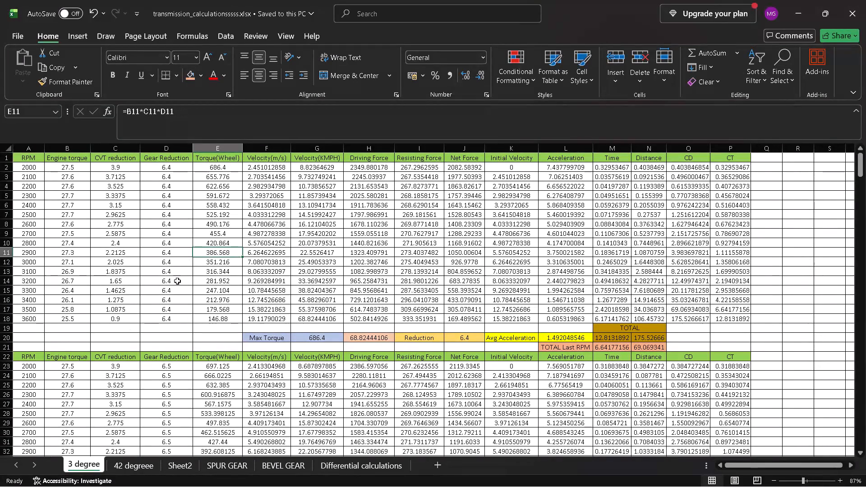
Look through the gear reduction tables on the 3 degree sheet for reference on the torque calculation.
{"action": "scroll", "coordinate": [177, 281], "scroll_direction": "down", "scroll_amount": 9}
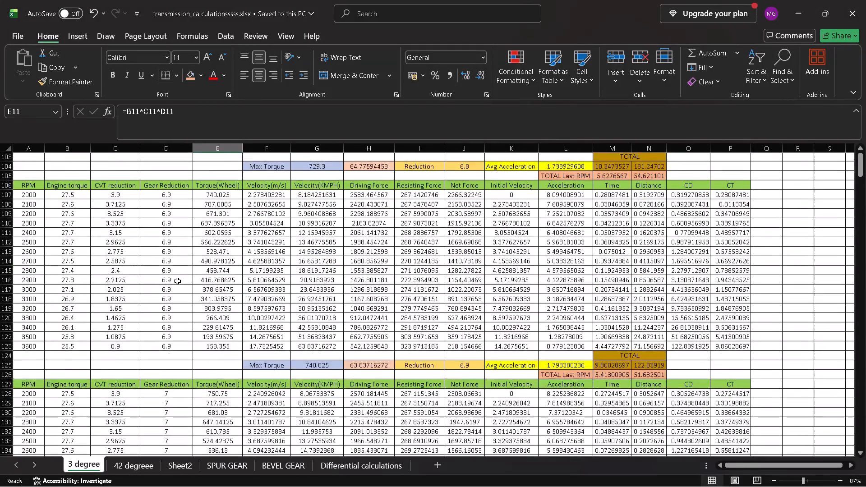
{"action": "scroll", "coordinate": [177, 281], "scroll_direction": "down", "scroll_amount": 8}
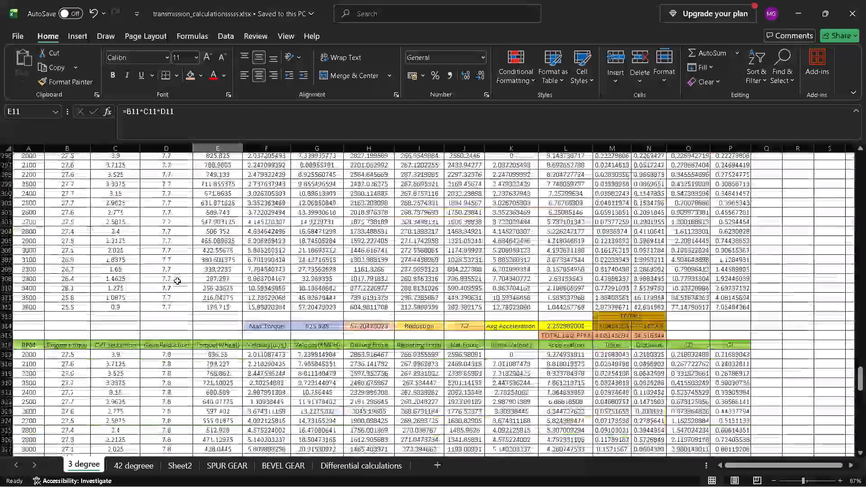
{"action": "scroll", "coordinate": [177, 281], "scroll_direction": "down", "scroll_amount": 7}
{"action": "scroll", "coordinate": [177, 281], "scroll_direction": "up", "scroll_amount": 2}
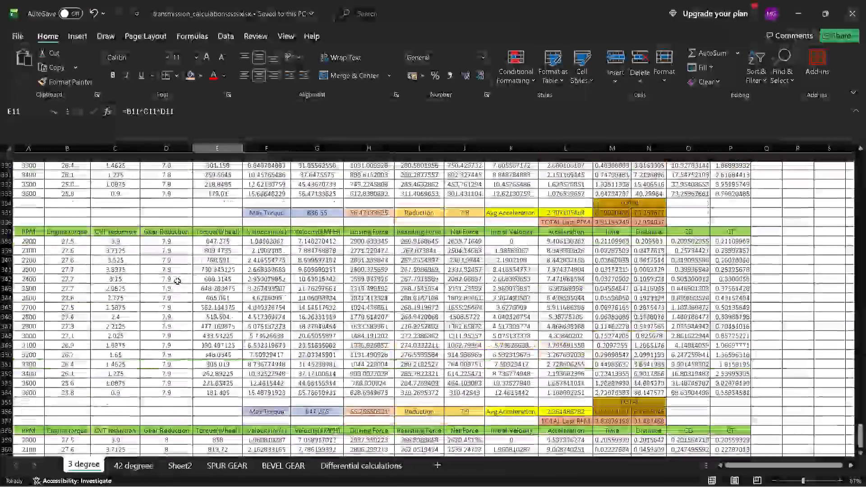
{"action": "scroll", "coordinate": [177, 281], "scroll_direction": "up", "scroll_amount": 7}
{"action": "scroll", "coordinate": [177, 281], "scroll_direction": "down", "scroll_amount": 2}
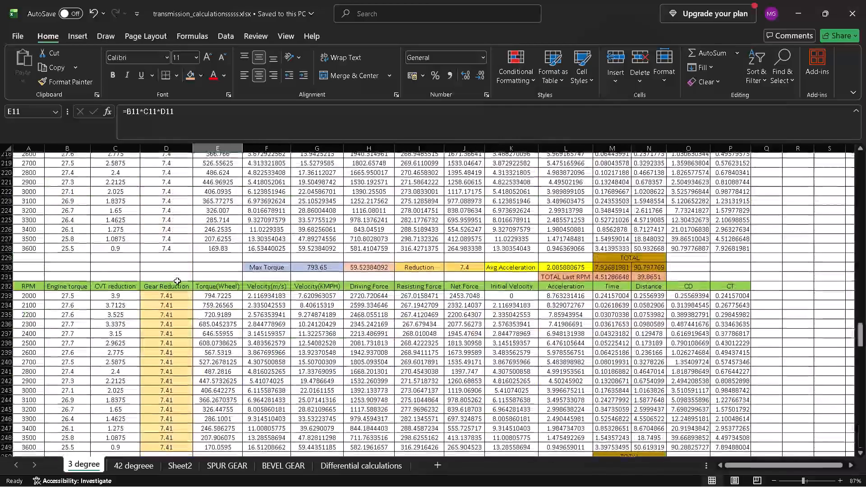
{"action": "scroll", "coordinate": [177, 281], "scroll_direction": "down", "scroll_amount": 1}
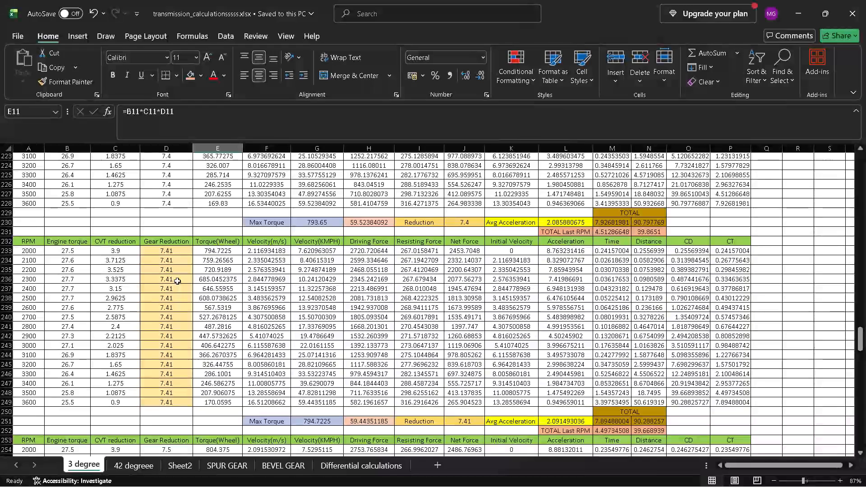
{"action": "scroll", "coordinate": [177, 281], "scroll_direction": "down", "scroll_amount": 9}
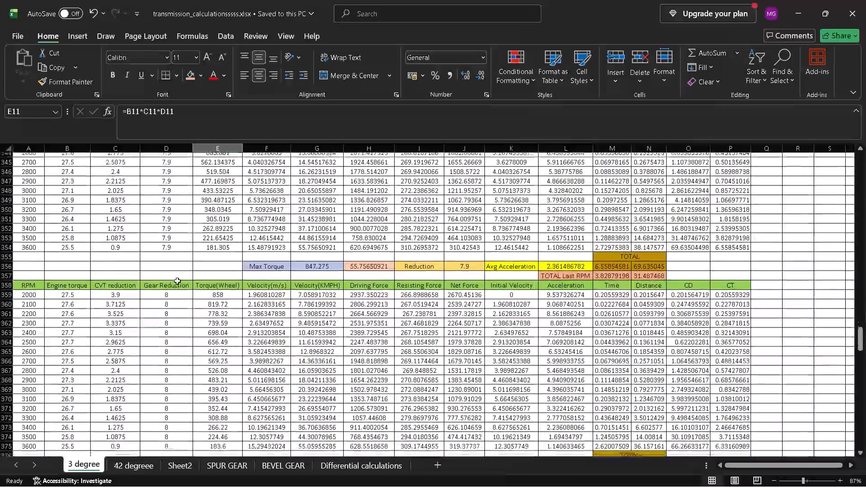
{"action": "scroll", "coordinate": [177, 281], "scroll_direction": "down", "scroll_amount": 7}
{"action": "scroll", "coordinate": [177, 281], "scroll_direction": "up", "scroll_amount": 1}
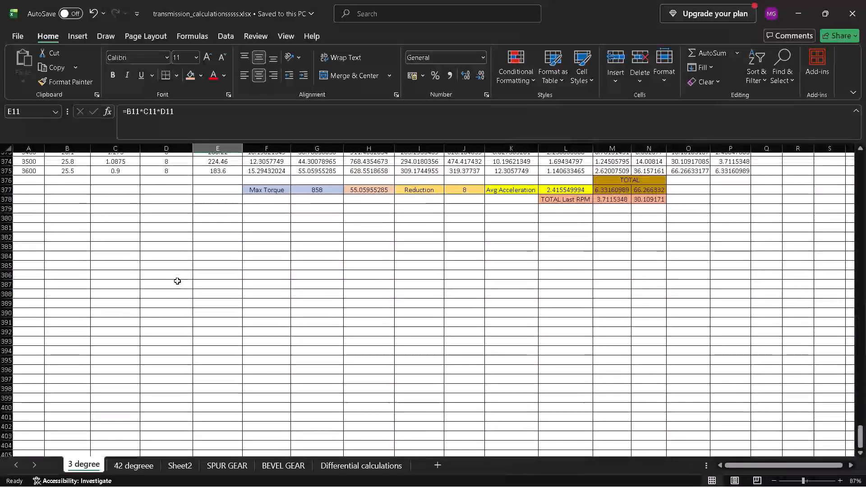
{"action": "scroll", "coordinate": [177, 281], "scroll_direction": "up", "scroll_amount": 15}
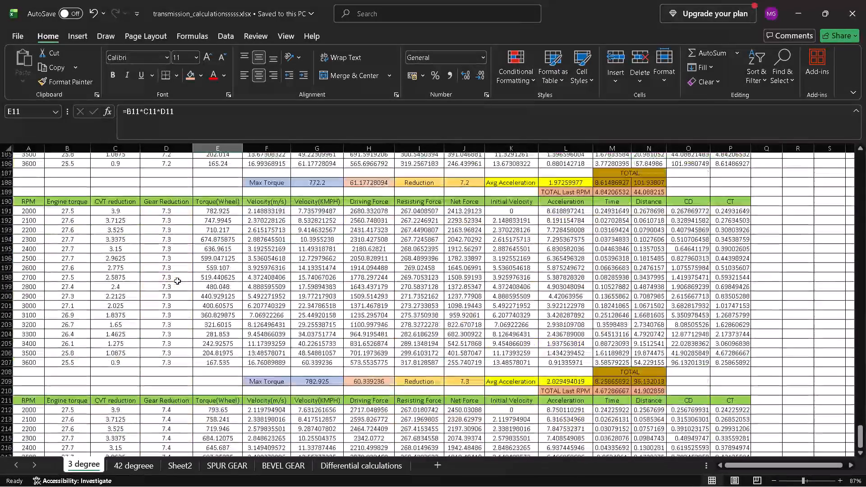
{"action": "scroll", "coordinate": [177, 281], "scroll_direction": "up", "scroll_amount": 11}
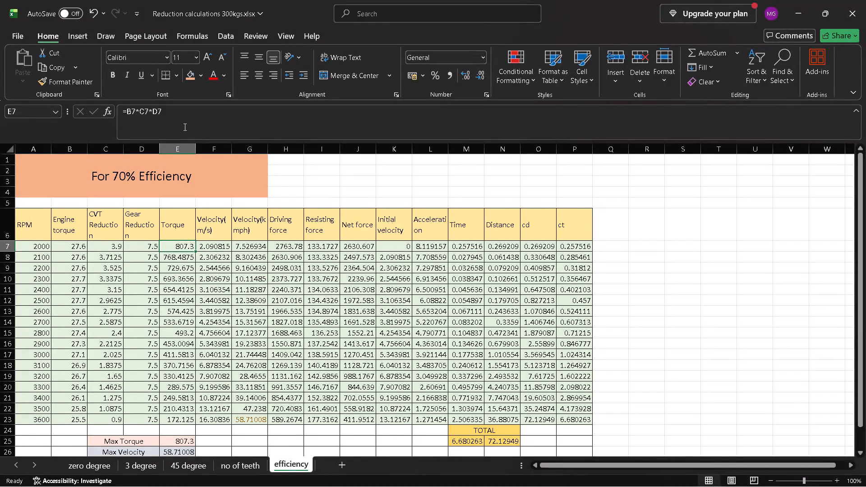
Multiply the torque formula in E7 by 0.7 and fill it down the Torque column to row 23.
{"action": "left_click", "coordinate": [184, 124]}
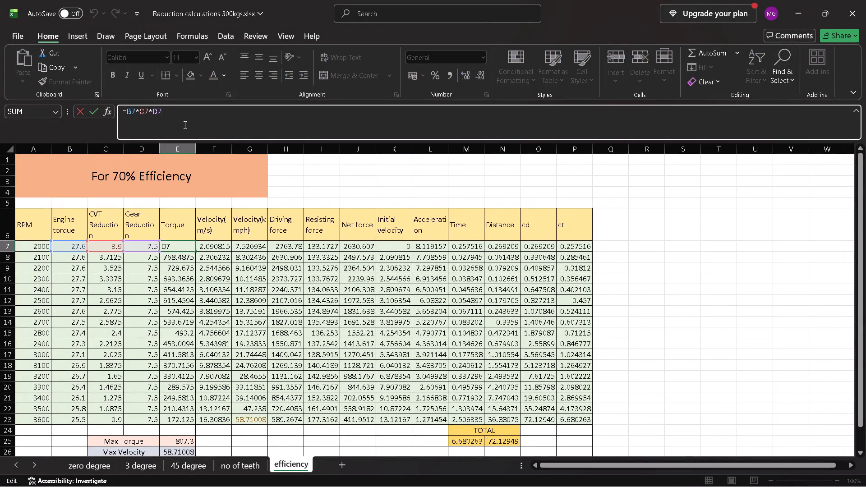
{"action": "key", "text": "shift+asterisk"}
{"action": "type", "text": "0.7"}
{"action": "key", "text": "Return"}
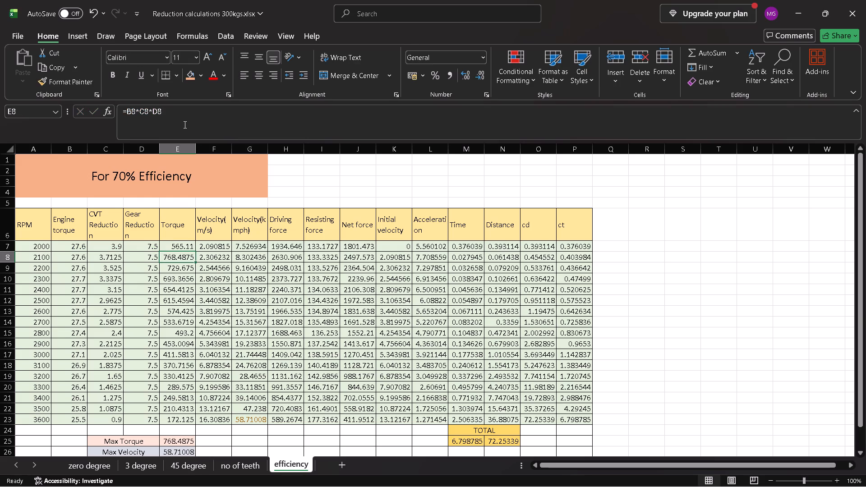
{"action": "left_click", "coordinate": [179, 246]}
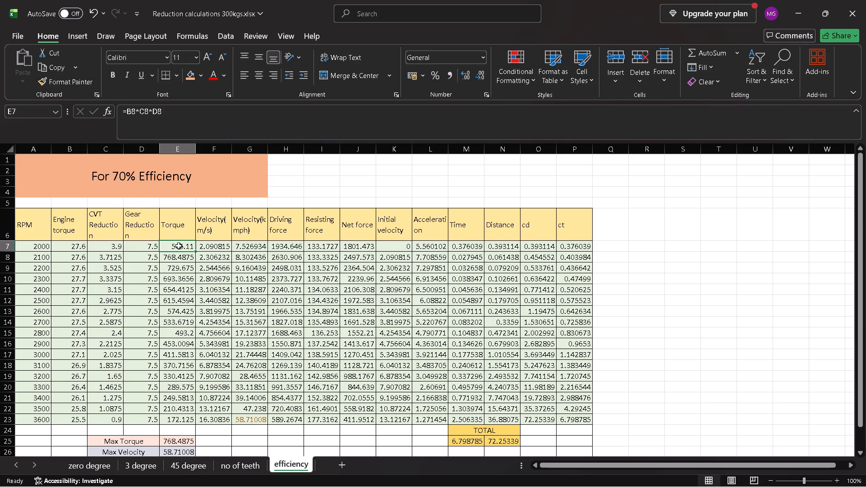
{"action": "double_click", "coordinate": [194, 250]}
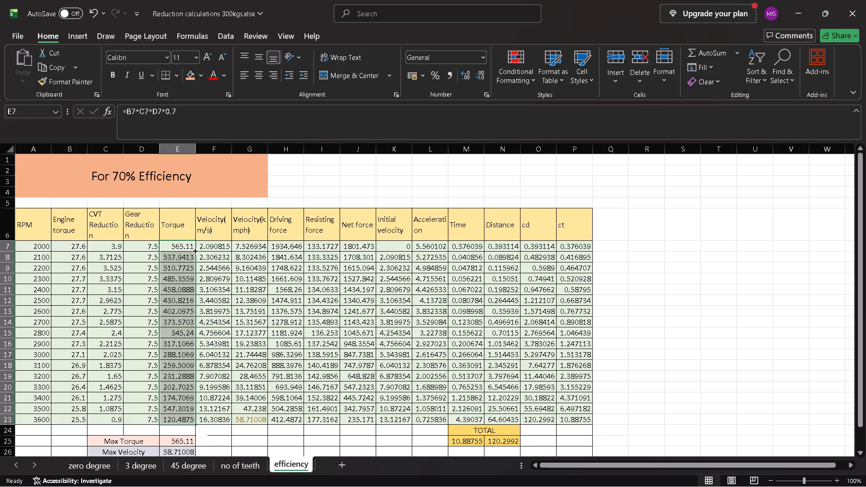
Set the mass in the first term of the resisting force formula in I7 to 324.
{"action": "left_click", "coordinate": [313, 243]}
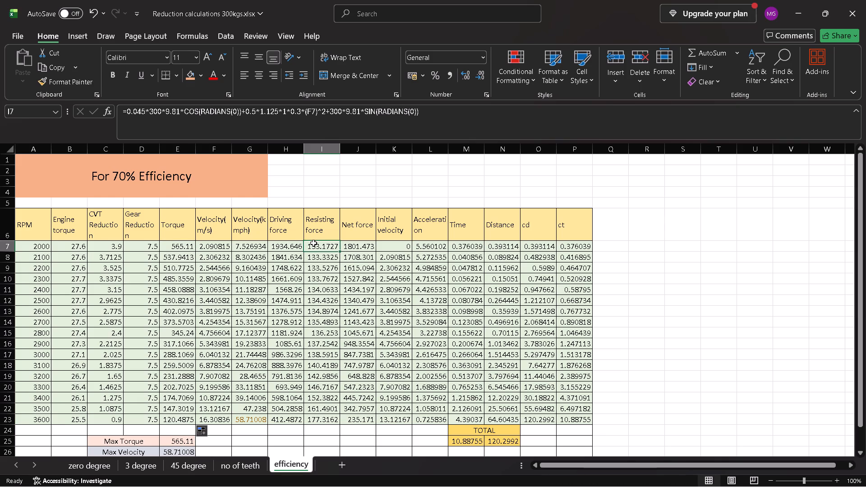
{"action": "left_click", "coordinate": [161, 112]}
{"action": "key", "text": "BackSpace"}
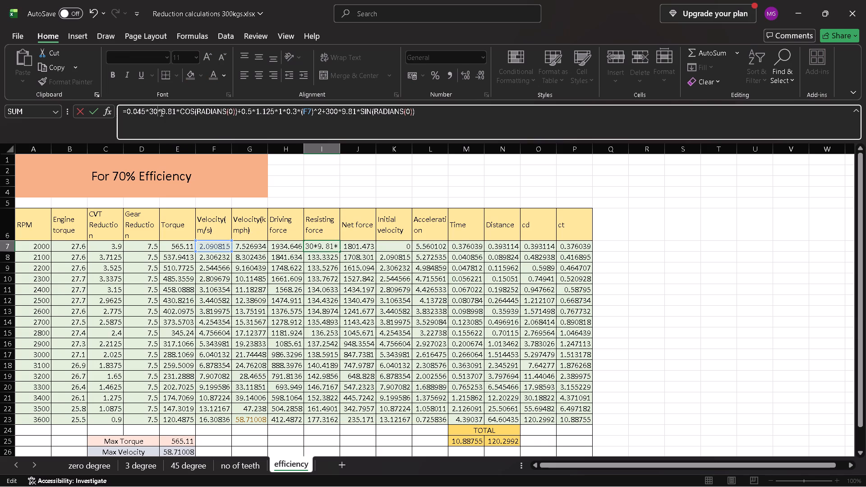
{"action": "key", "text": "BackSpace"}
{"action": "type", "text": "24"}
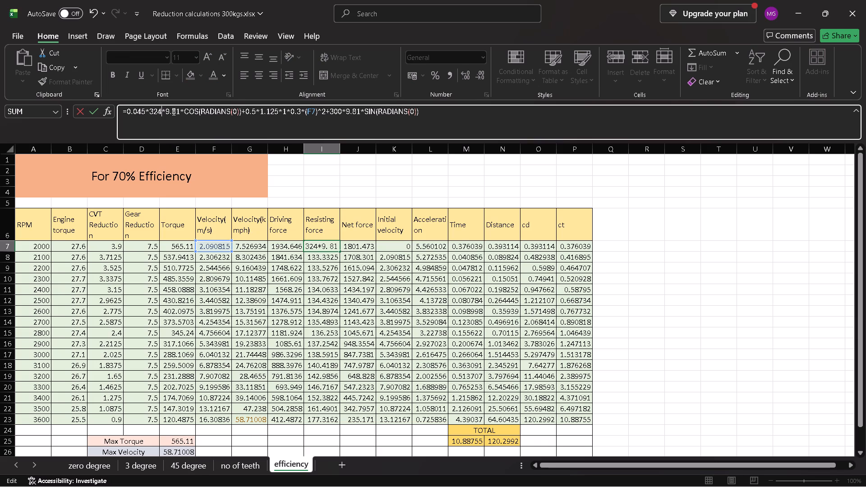
Replace COS(RADIANS(0)) with 1 in the first term of the I7 formula.
{"action": "left_click", "coordinate": [241, 112]}
{"action": "key", "text": "BackSpace"}
{"action": "key", "text": "BackSpace"}
{"action": "key", "text": "BackSpace"}
{"action": "key", "text": "BackSpace"}
{"action": "key", "text": "BackSpace"}
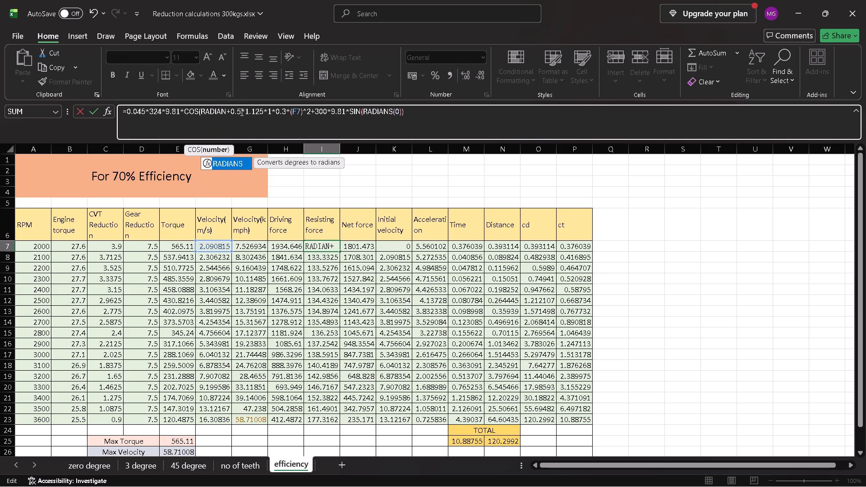
{"action": "key", "text": "BackSpace"}
{"action": "key", "text": "BackSpace"}
{"action": "key", "text": "BackSpace"}
{"action": "key", "text": "BackSpace"}
{"action": "key", "text": "BackSpace"}
{"action": "key", "text": "BackSpace"}
{"action": "key", "text": "BackSpace"}
{"action": "key", "text": "BackSpace"}
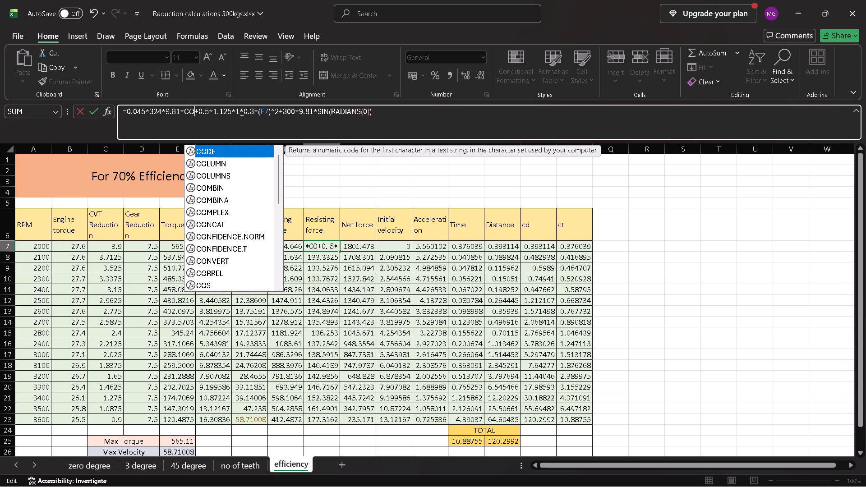
{"action": "key", "text": "BackSpace"}
{"action": "key", "text": "BackSpace"}
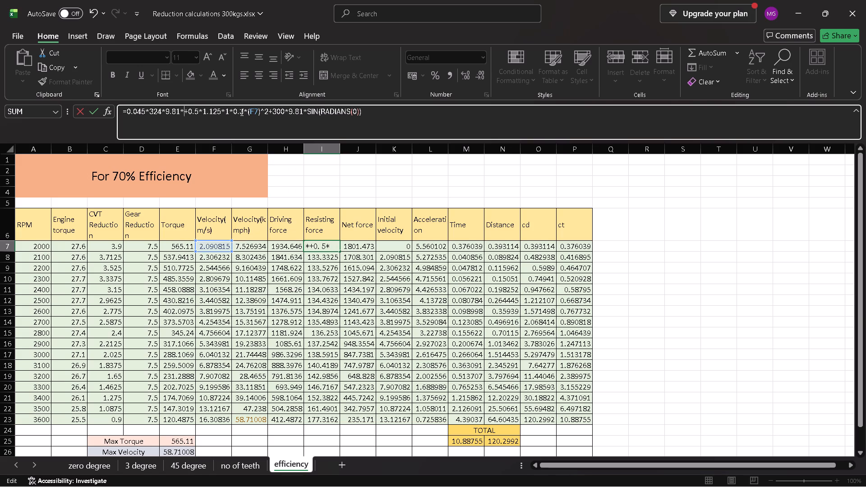
{"action": "key", "text": "1"}
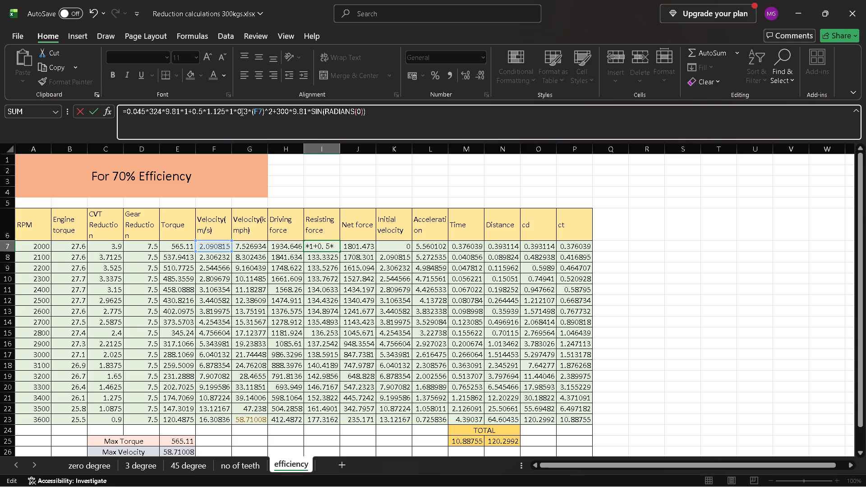
Enclose the first term of the I7 formula in parentheses, as (0.045*324*9.81*1).
{"action": "key", "text": "shift+parenright"}
{"action": "key", "text": "Left"}
{"action": "key", "text": "Left"}
{"action": "key", "text": "Left"}
{"action": "key", "text": "Left"}
{"action": "key", "text": "Left"}
{"action": "key", "text": "Left"}
{"action": "key", "text": "Left"}
{"action": "key", "text": "Left"}
{"action": "key", "text": "Left"}
{"action": "key", "text": "Left"}
{"action": "key", "text": "Left"}
{"action": "key", "text": "Left"}
{"action": "key", "text": "Left"}
{"action": "key", "text": "Left"}
{"action": "key", "text": "Left"}
{"action": "key", "text": "Left"}
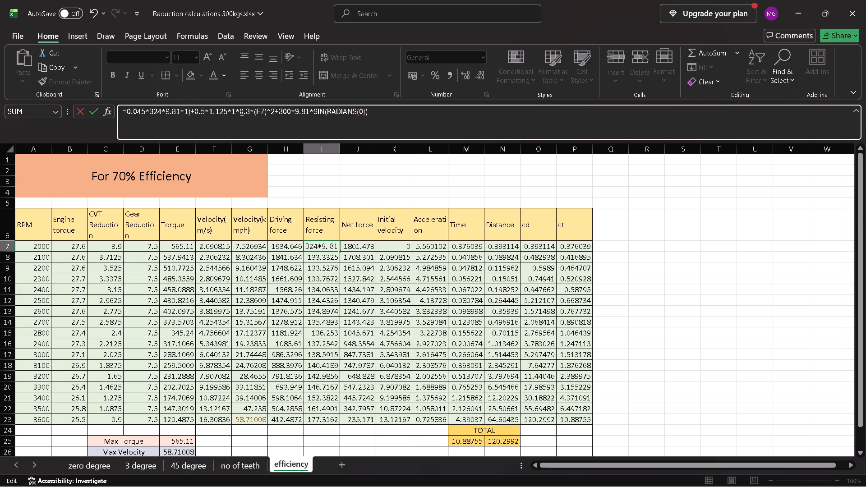
{"action": "key", "text": "Left"}
{"action": "key", "text": "shift+parenleft"}
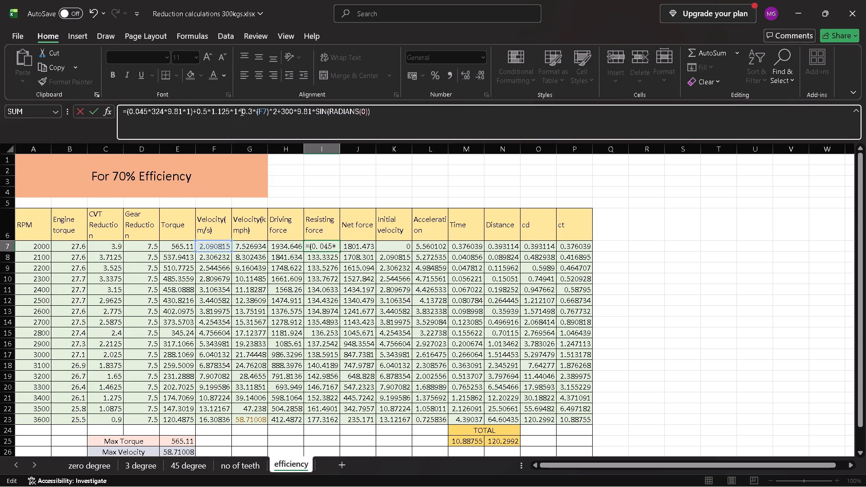
Enclose the air drag term of the I7 formula in parentheses, as (0.5*1.125*1*0.3*(F7)^2).
{"action": "key", "text": "Right"}
{"action": "key", "text": "Right"}
{"action": "key", "text": "Right"}
{"action": "key", "text": "Right"}
{"action": "key", "text": "Right"}
{"action": "key", "text": "Right"}
{"action": "key", "text": "Right"}
{"action": "key", "text": "Right"}
{"action": "key", "text": "Right"}
{"action": "key", "text": "Right"}
{"action": "key", "text": "Right"}
{"action": "key", "text": "Right"}
{"action": "key", "text": "Right"}
{"action": "key", "text": "Right"}
{"action": "key", "text": "Right"}
{"action": "key", "text": "Right"}
{"action": "key", "text": "Right"}
{"action": "key", "text": "Right"}
{"action": "key", "text": "Right"}
{"action": "key", "text": "Right"}
{"action": "key", "text": "Right"}
{"action": "key", "text": "Right"}
{"action": "key", "text": "Right"}
{"action": "key", "text": "Right"}
{"action": "key", "text": "Right"}
{"action": "key", "text": "Left"}
{"action": "key", "text": "Left"}
{"action": "key", "text": "Left"}
{"action": "key", "text": "Left"}
{"action": "key", "text": "Left"}
{"action": "key", "text": "Left"}
{"action": "key", "text": "Left"}
{"action": "key", "text": "Left"}
{"action": "key", "text": "Left"}
{"action": "key", "text": "Left"}
{"action": "key", "text": "Left"}
{"action": "key", "text": "shift+parenleft"}
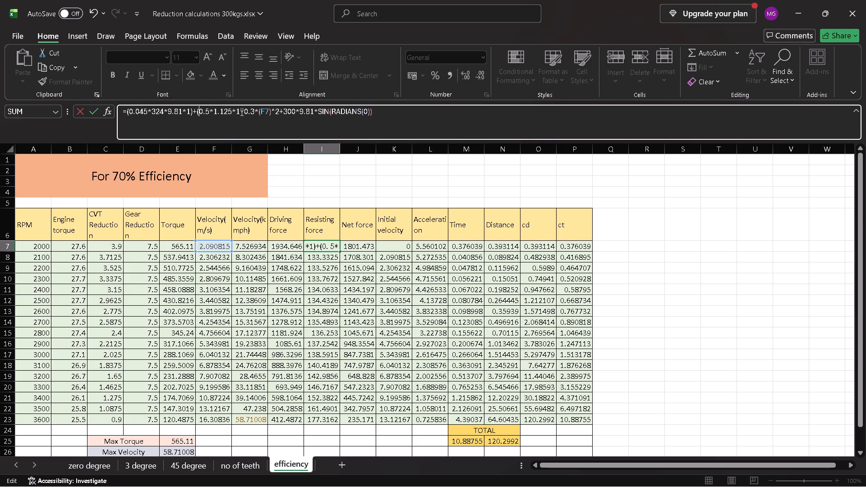
{"action": "key", "text": "Right"}
{"action": "key", "text": "Right"}
{"action": "key", "text": "Right"}
{"action": "key", "text": "Right"}
{"action": "key", "text": "Right"}
{"action": "key", "text": "Right"}
{"action": "key", "text": "Right"}
{"action": "key", "text": "Right"}
{"action": "key", "text": "Right"}
{"action": "key", "text": "Right"}
{"action": "key", "text": "Right"}
{"action": "key", "text": "Right"}
{"action": "key", "text": "Right"}
{"action": "key", "text": "Right"}
{"action": "key", "text": "Right"}
{"action": "key", "text": "Right"}
{"action": "key", "text": "Right"}
{"action": "key", "text": "Right"}
{"action": "key", "text": "Right"}
{"action": "key", "text": "Right"}
{"action": "key", "text": "Right"}
{"action": "key", "text": "Right"}
{"action": "key", "text": "shift+parenright"}
Add an opening parenthesis before the last term of the I7 formula and set its mass to 324.
{"action": "key", "text": "Right"}
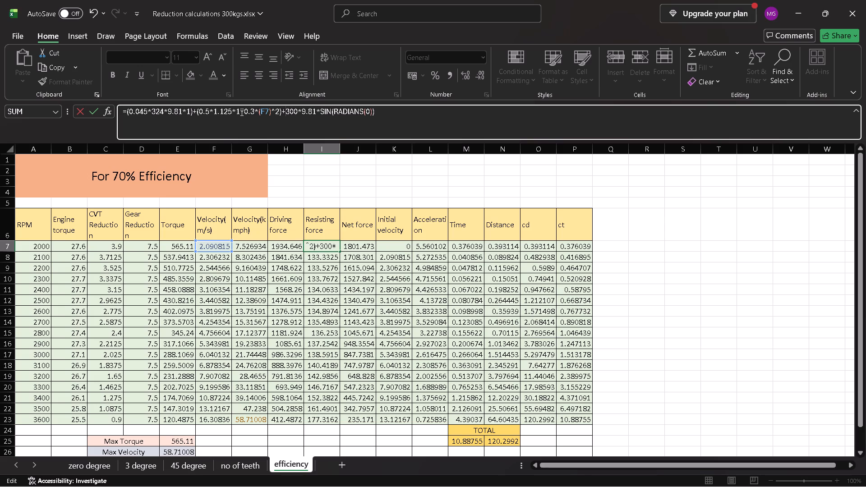
{"action": "key", "text": "shift+parenleft"}
{"action": "key", "text": "Right"}
{"action": "key", "text": "Right"}
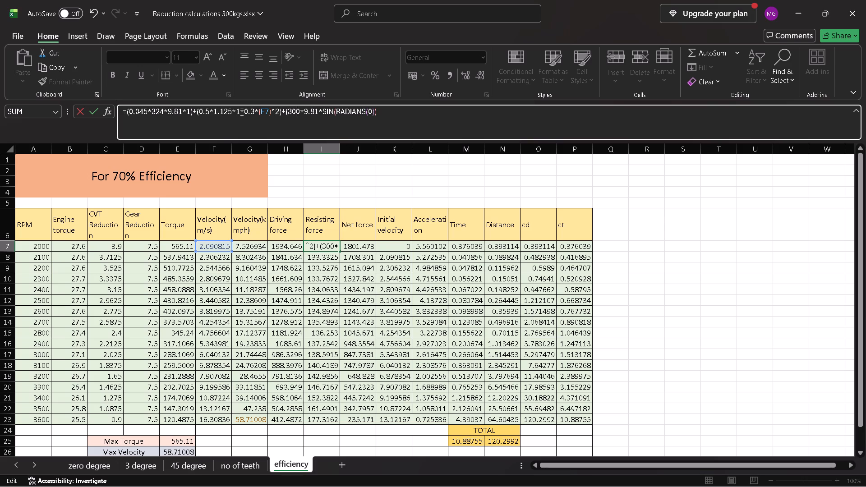
{"action": "key", "text": "Right"}
{"action": "key", "text": "BackSpace"}
{"action": "key", "text": "BackSpace"}
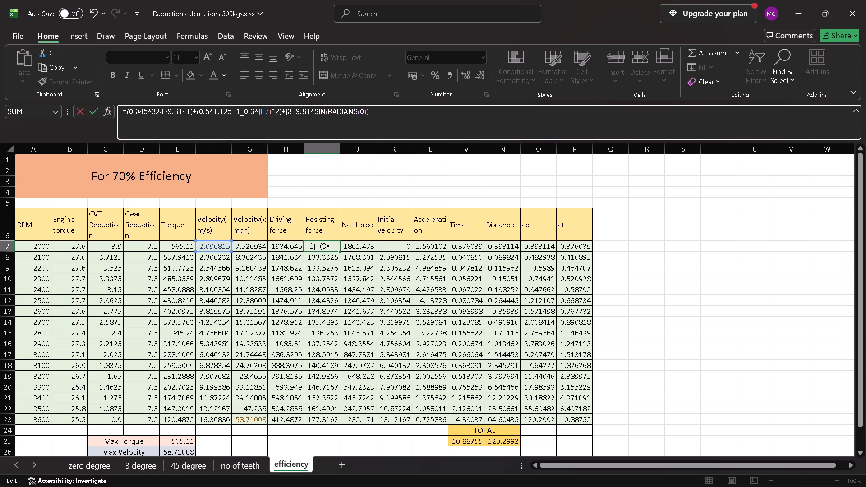
{"action": "type", "text": "24"}
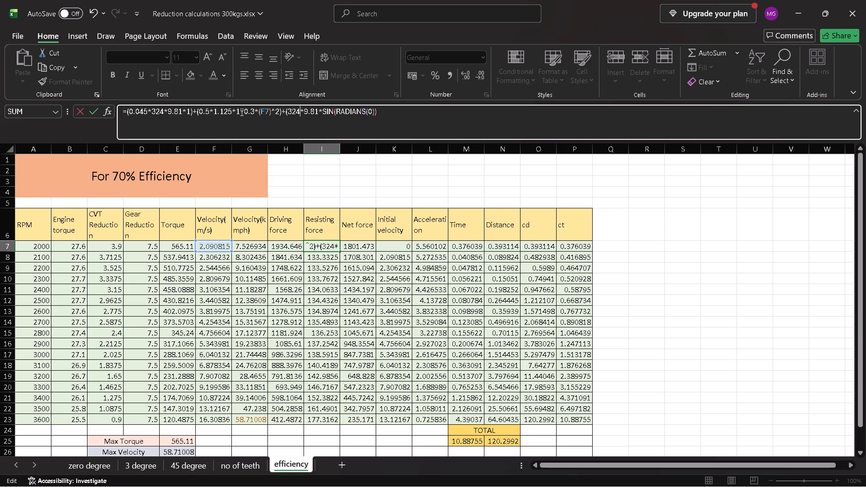
Replace SIN(RADIANS(0)) with 0 in the last term of the I7 formula, closing it as (324*9.81*0).
{"action": "key", "text": "Right"}
{"action": "key", "text": "Right"}
{"action": "key", "text": "Right"}
{"action": "key", "text": "Right"}
{"action": "key", "text": "Right"}
{"action": "key", "text": "Right"}
{"action": "key", "text": "Right"}
{"action": "key", "text": "Right"}
{"action": "key", "text": "Right"}
{"action": "key", "text": "Right"}
{"action": "key", "text": "Right"}
{"action": "key", "text": "Right"}
{"action": "key", "text": "Right"}
{"action": "key", "text": "Right"}
{"action": "key", "text": "Right"}
{"action": "key", "text": "Right"}
{"action": "key", "text": "Right"}
{"action": "key", "text": "Right"}
{"action": "key", "text": "Right"}
{"action": "key", "text": "Right"}
{"action": "key", "text": "Right"}
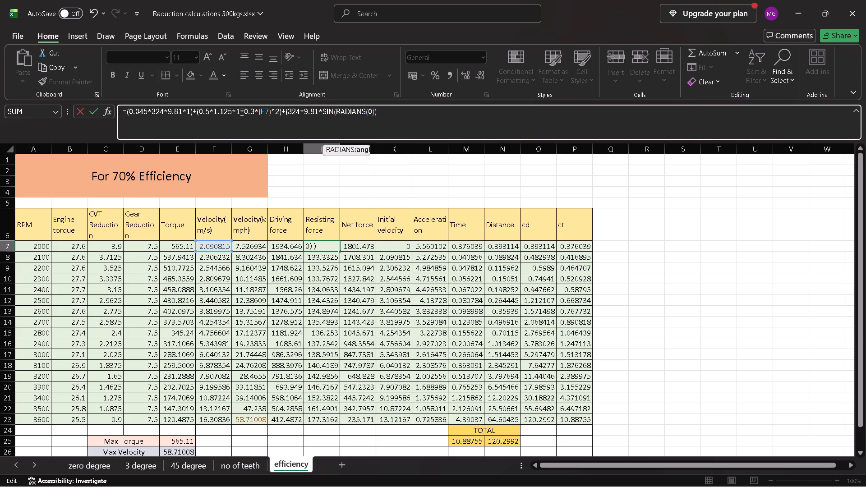
{"action": "key", "text": "BackSpace"}
{"action": "key", "text": "BackSpace"}
{"action": "key", "text": "BackSpace"}
{"action": "key", "text": "BackSpace"}
{"action": "key", "text": "BackSpace"}
{"action": "key", "text": "BackSpace"}
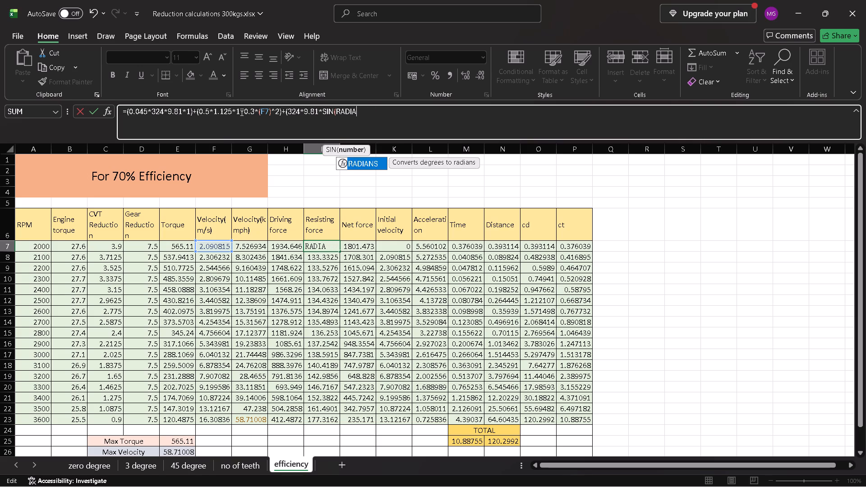
{"action": "key", "text": "BackSpace"}
{"action": "key", "text": "BackSpace"}
{"action": "key", "text": "BackSpace"}
{"action": "key", "text": "BackSpace"}
{"action": "key", "text": "BackSpace"}
{"action": "key", "text": "BackSpace"}
{"action": "key", "text": "BackSpace"}
{"action": "key", "text": "BackSpace"}
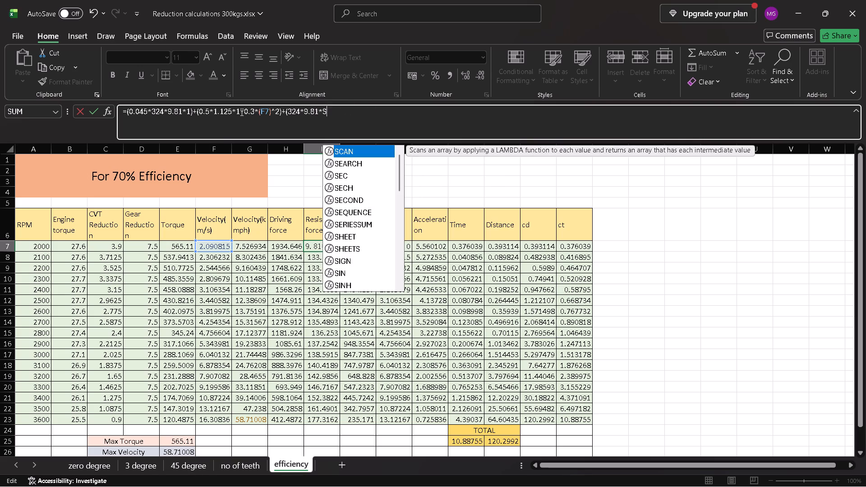
{"action": "key", "text": "BackSpace"}
{"action": "key", "text": "0"}
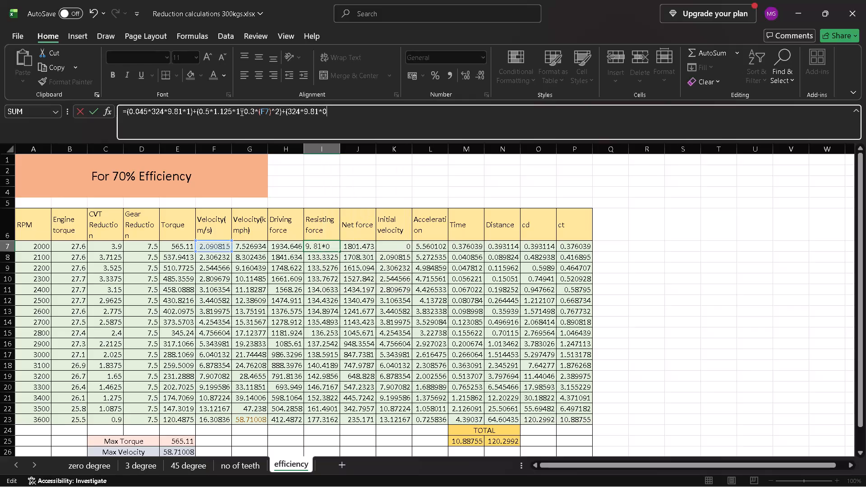
{"action": "key", "text": "shift+parenright"}
{"action": "key", "text": "Return"}
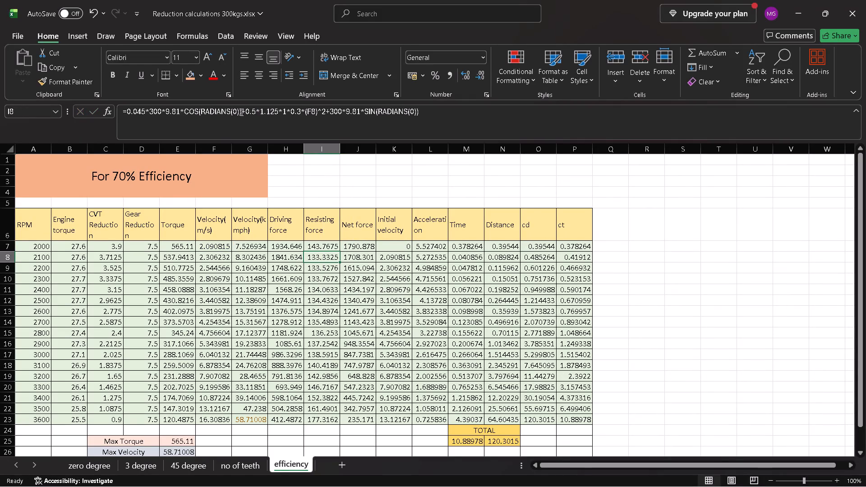
Fill the I7 resisting force formula down the column through row 23.
{"action": "left_click", "coordinate": [320, 246]}
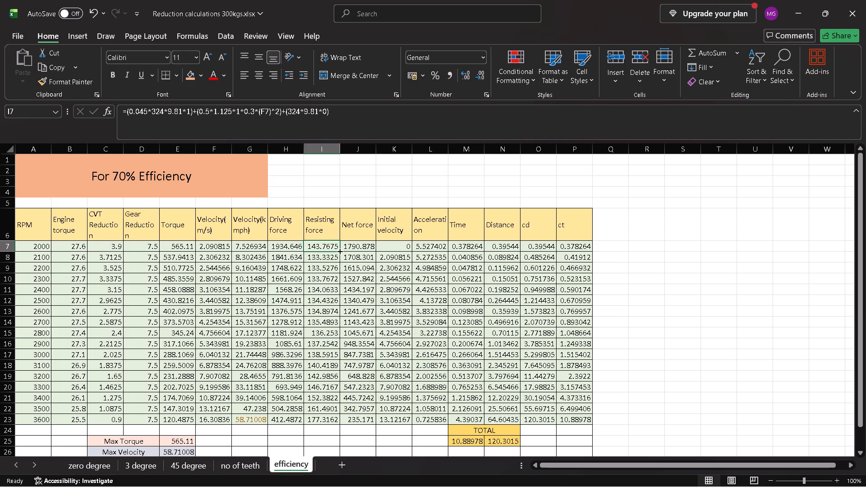
{"action": "double_click", "coordinate": [339, 251]}
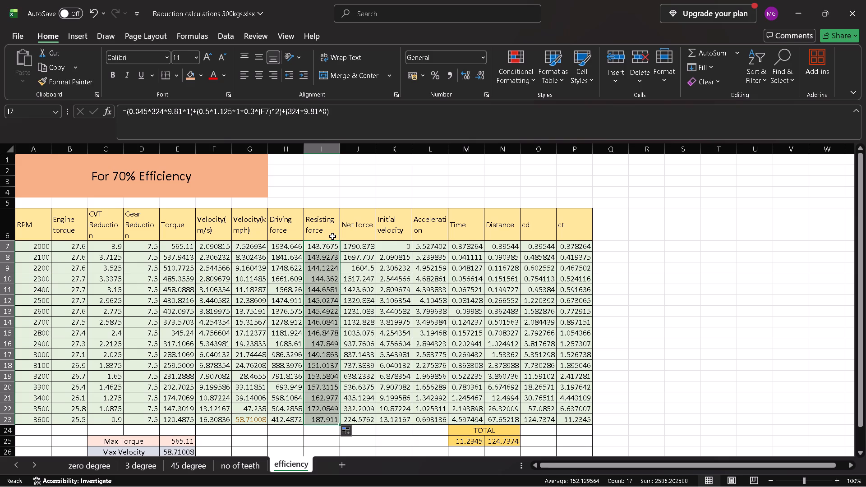
Review the torque, resisting force, driving force and km/h velocity formulas and the summary rows of the 70% table.
{"action": "left_click", "coordinate": [178, 246]}
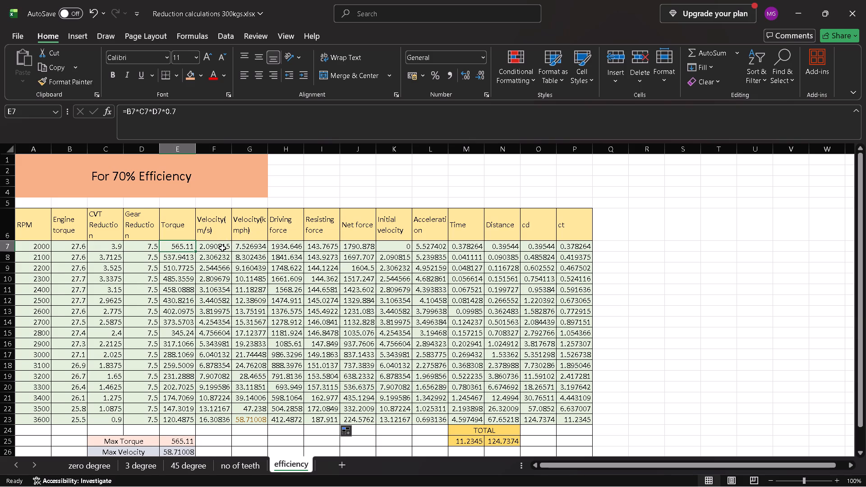
{"action": "scroll", "coordinate": [222, 248], "scroll_direction": "down", "scroll_amount": 1}
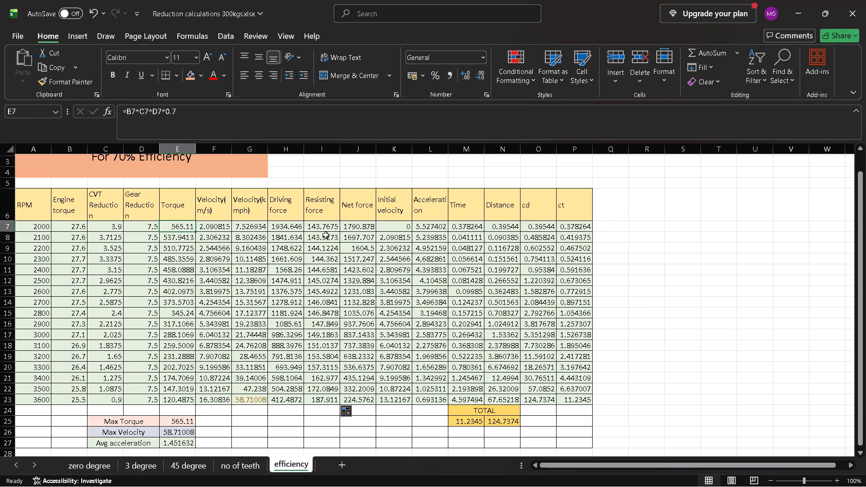
{"action": "left_click", "coordinate": [326, 235]}
{"action": "left_click", "coordinate": [279, 237]}
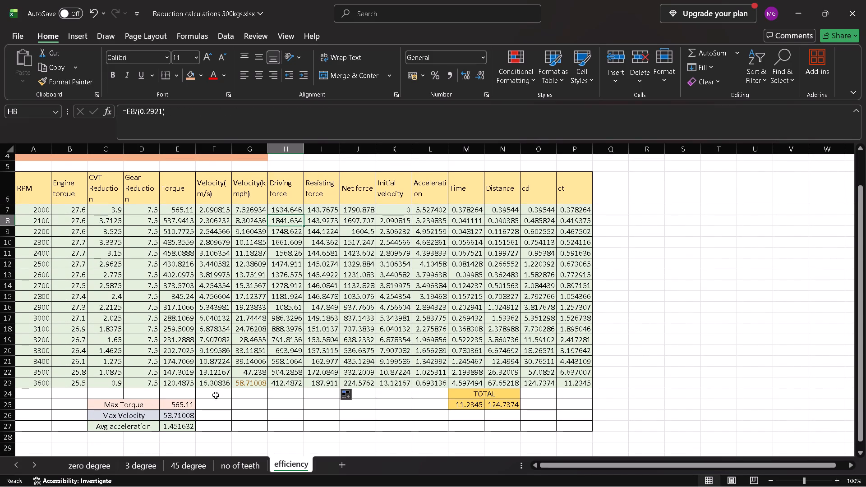
{"action": "left_click", "coordinate": [244, 386]}
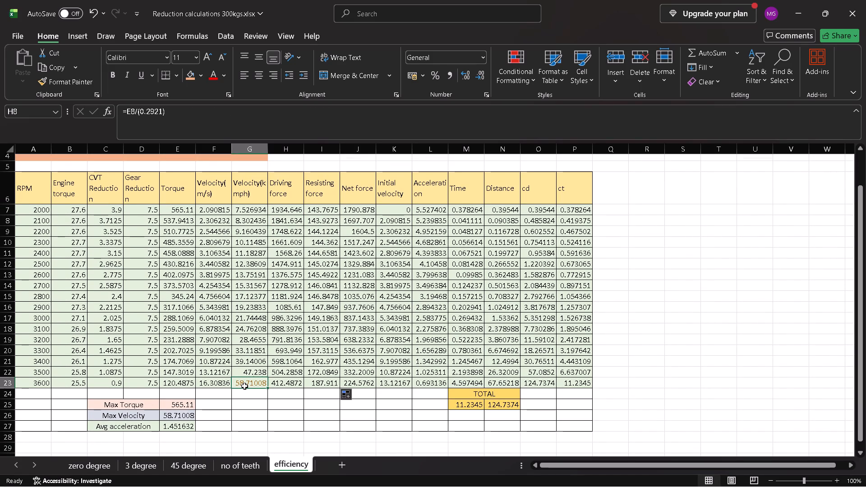
{"action": "scroll", "coordinate": [244, 386], "scroll_direction": "down", "scroll_amount": 1}
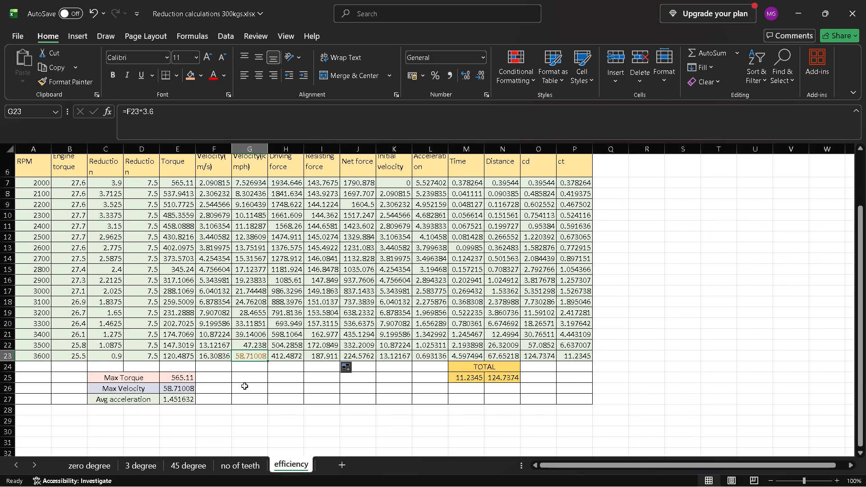
{"action": "scroll", "coordinate": [244, 386], "scroll_direction": "up", "scroll_amount": 3}
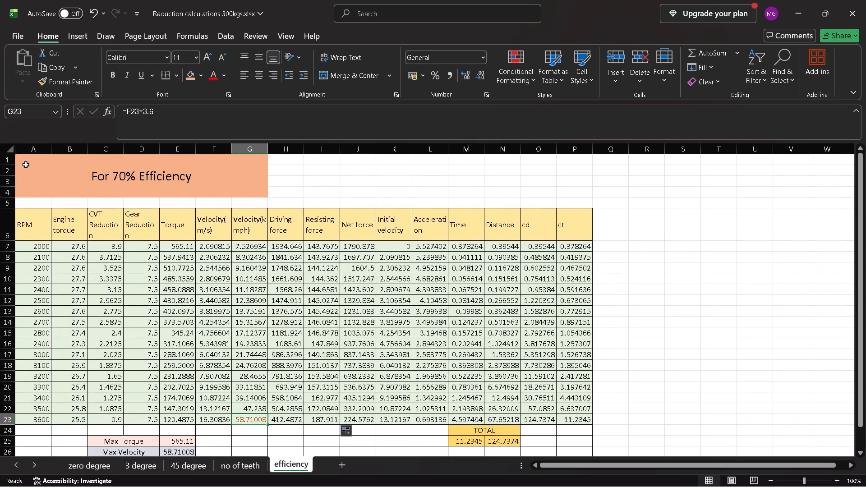
Copy the whole 70% efficiency block, A1:P27, and paste it below, starting at A30.
{"action": "left_click_drag", "start_coordinate": [20, 159], "coordinate": [400, 241]}
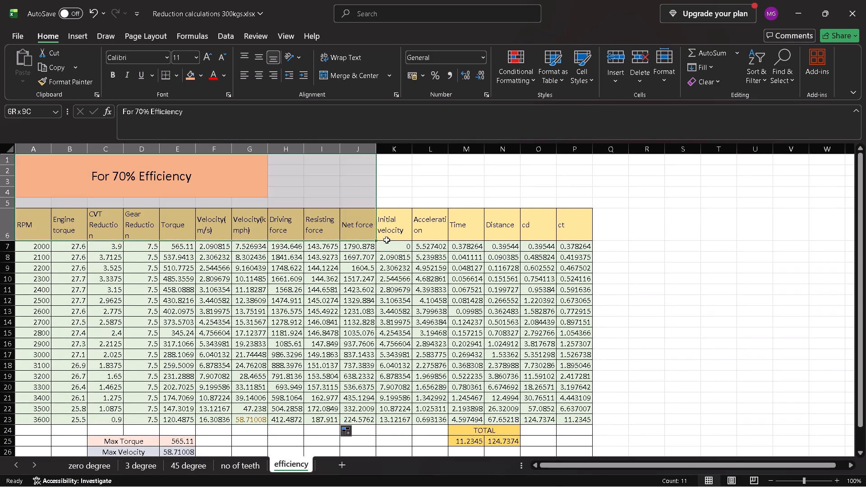
{"action": "left_click_drag", "start_coordinate": [400, 241], "coordinate": [585, 397]}
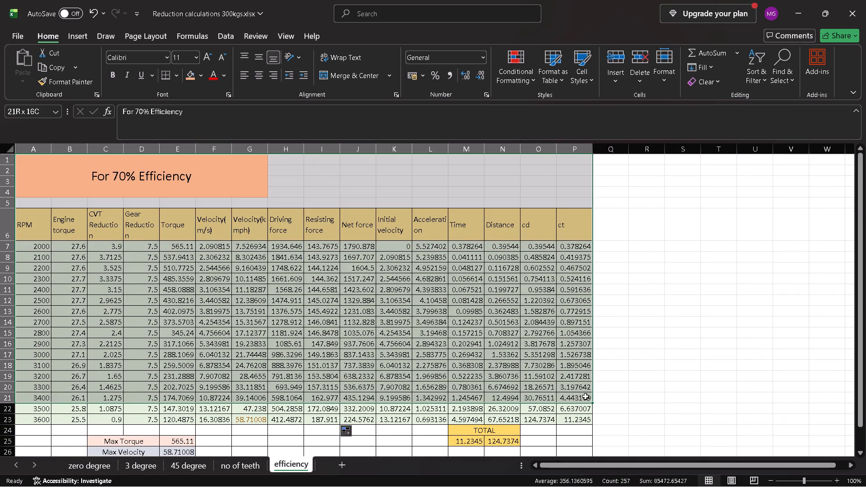
{"action": "left_click_drag", "start_coordinate": [585, 397], "coordinate": [576, 438]}
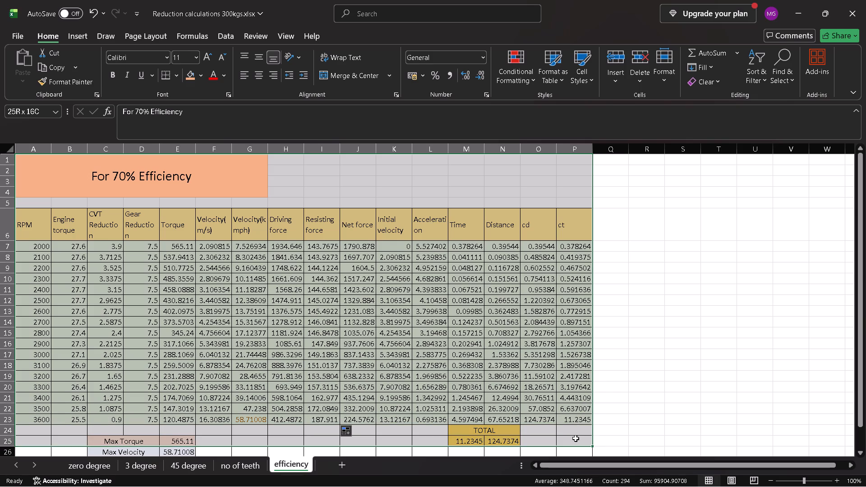
{"action": "left_click_drag", "start_coordinate": [576, 438], "coordinate": [566, 471]}
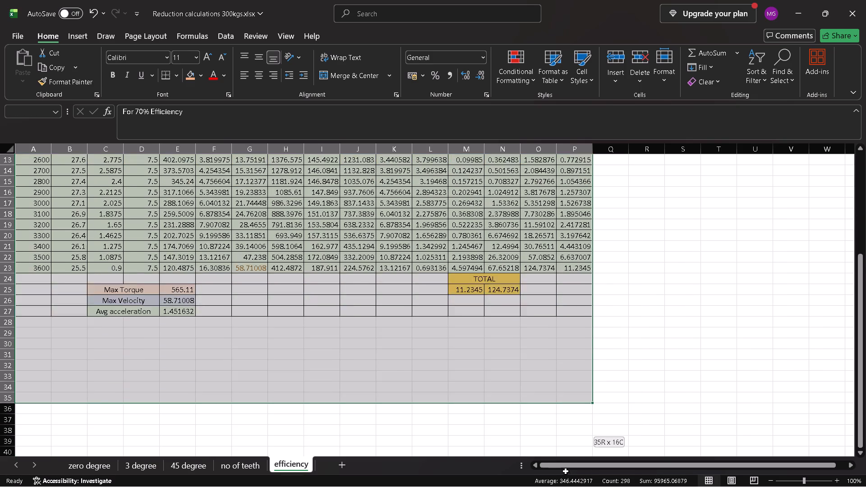
{"action": "left_click_drag", "start_coordinate": [566, 471], "coordinate": [564, 257]}
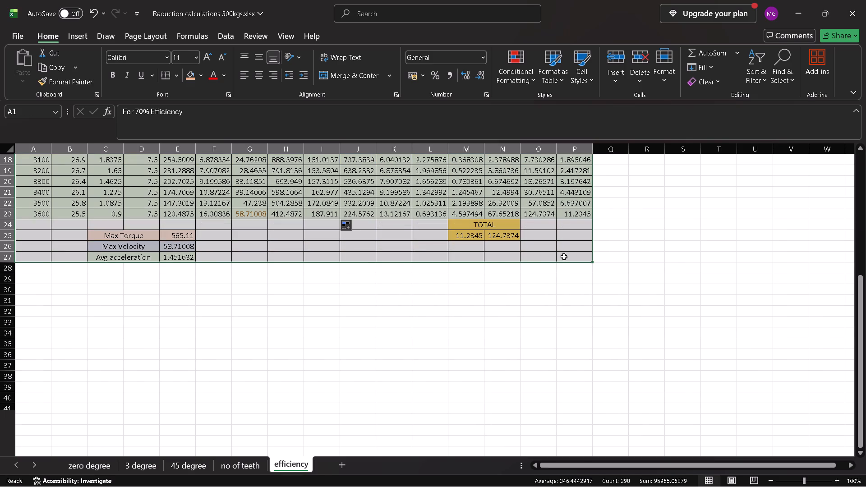
{"action": "key", "text": "ctrl+c"}
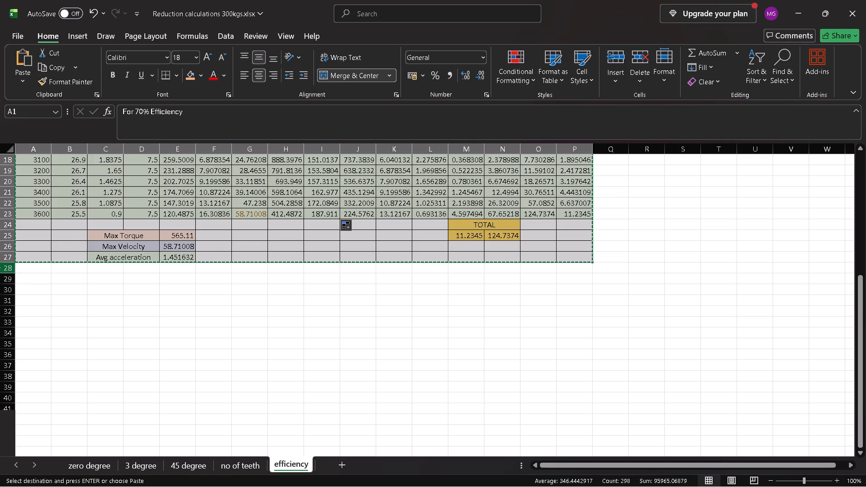
{"action": "left_click", "coordinate": [28, 291]}
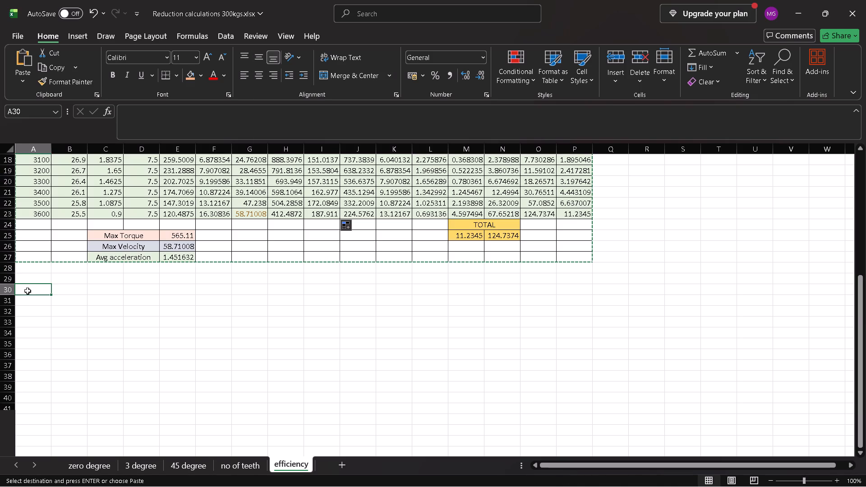
{"action": "key", "text": "ctrl+v"}
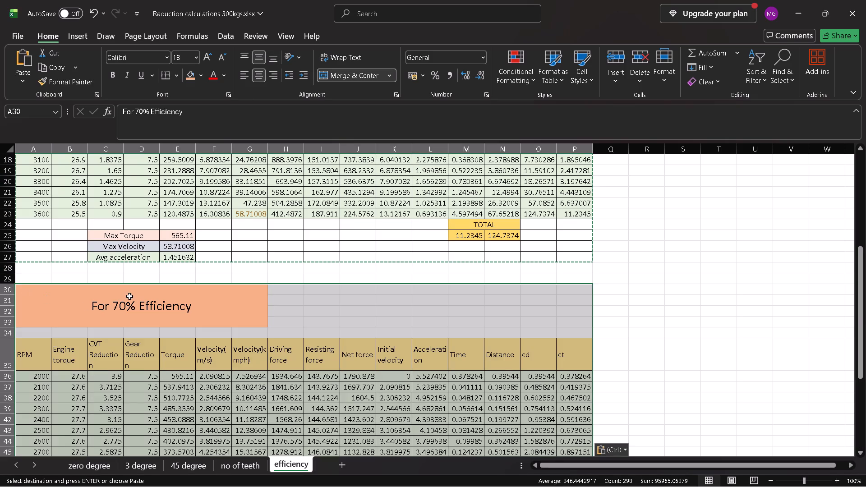
Change the heading of the pasted block to "For 75% Efficiency".
{"action": "double_click", "coordinate": [125, 303]}
{"action": "key", "text": "BackSpace"}
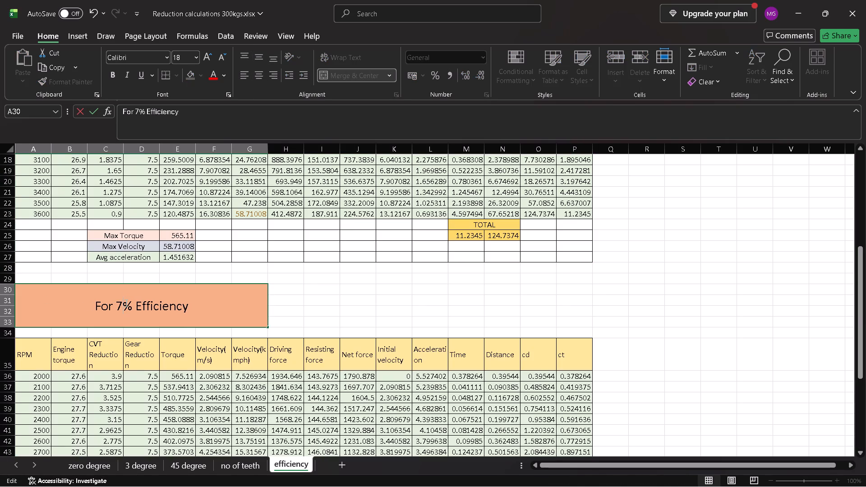
{"action": "key", "text": "5"}
{"action": "key", "text": "Return"}
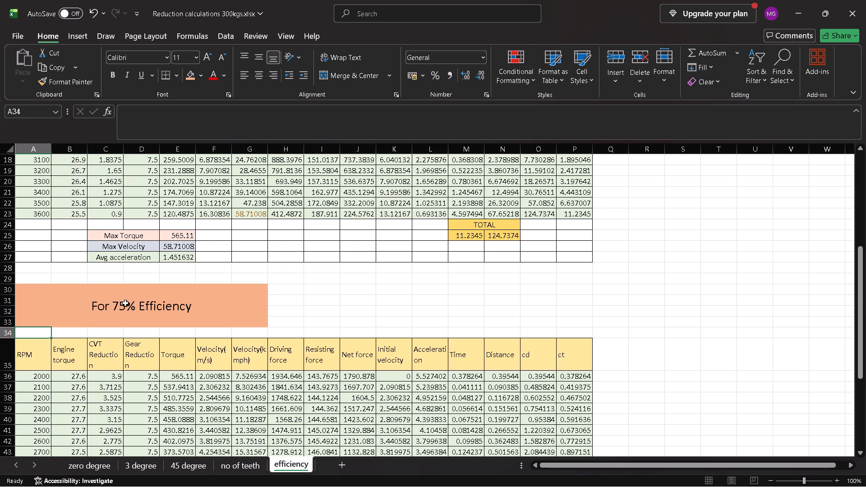
Set the efficiency factor in the E36 torque formula to 0.75 and fill it down through row 52.
{"action": "left_click", "coordinate": [184, 379]}
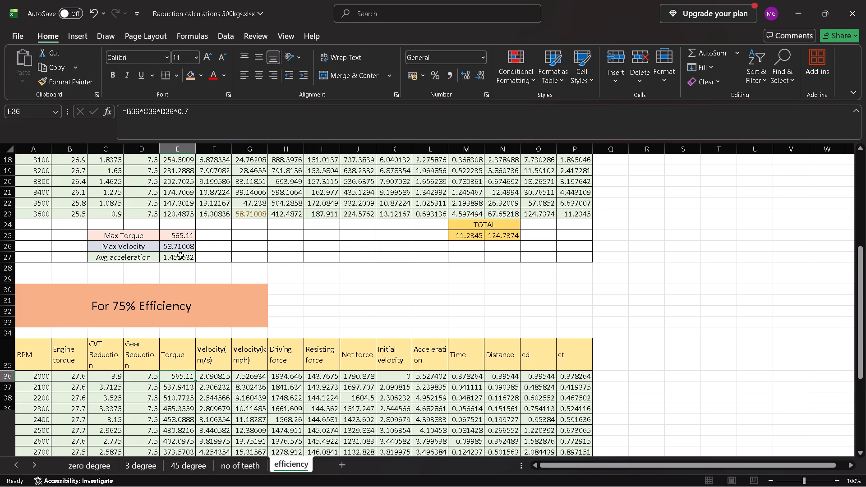
{"action": "left_click", "coordinate": [227, 112]}
{"action": "key", "text": "5"}
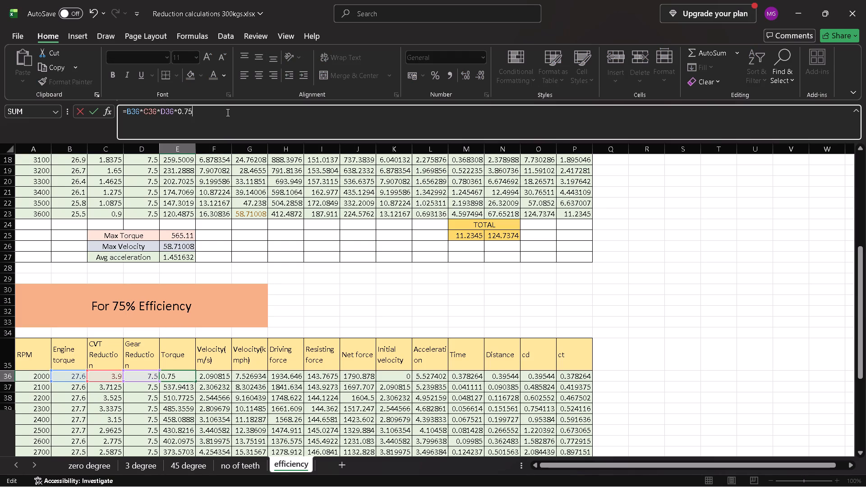
{"action": "key", "text": "Return"}
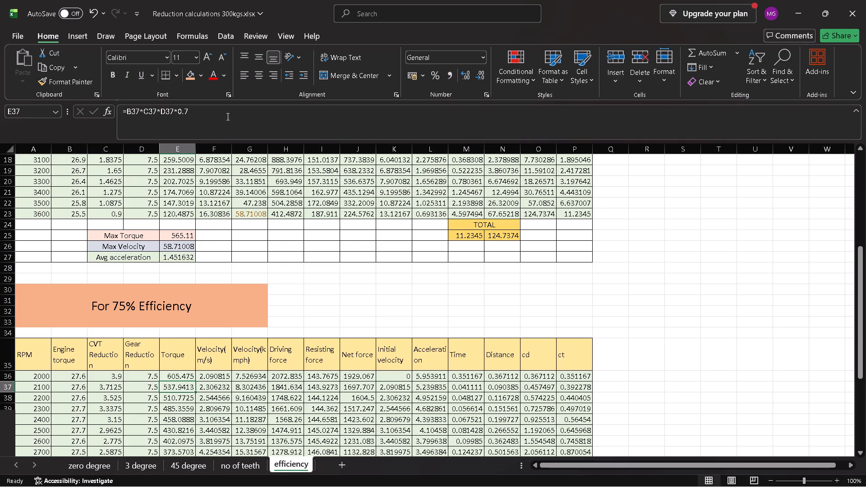
{"action": "left_click", "coordinate": [168, 375]}
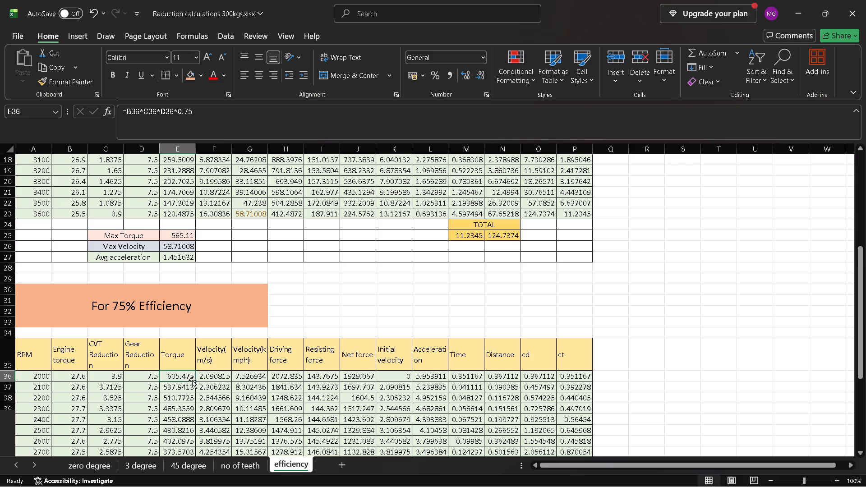
{"action": "double_click", "coordinate": [194, 380]}
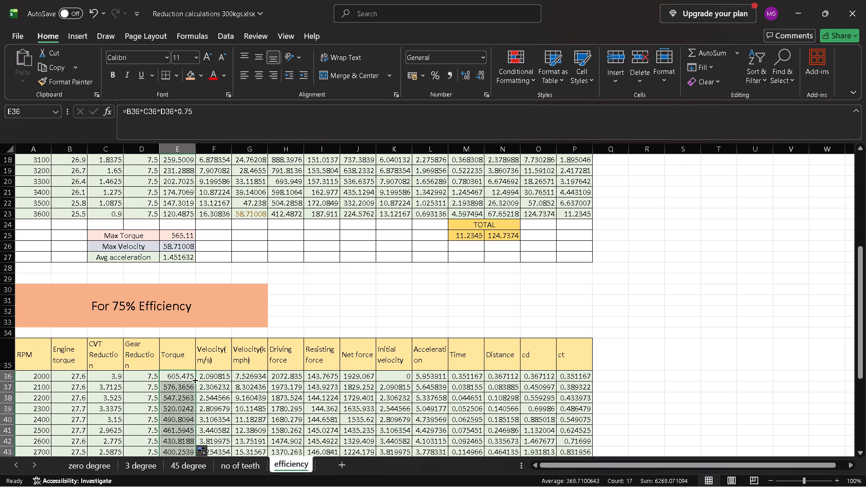
Copy the whole 75% efficiency block, A30:P56, and paste it below, starting at A60.
{"action": "scroll", "coordinate": [194, 380], "scroll_direction": "down", "scroll_amount": 4}
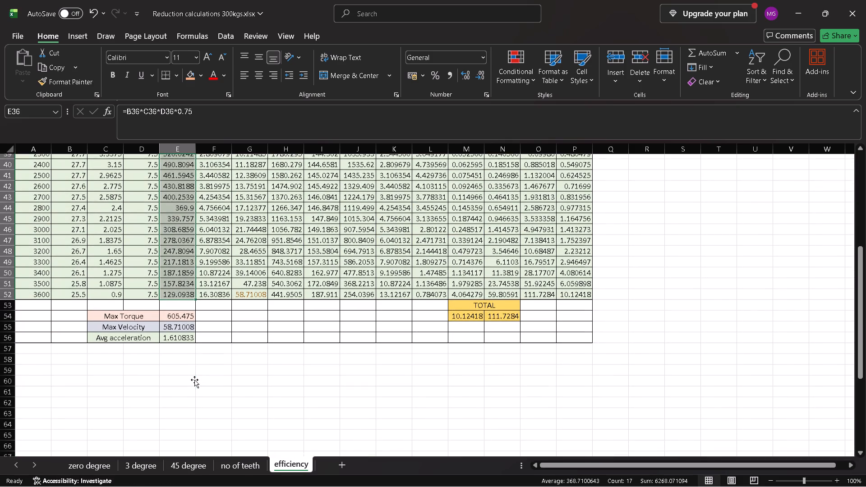
{"action": "scroll", "coordinate": [194, 380], "scroll_direction": "up", "scroll_amount": 1}
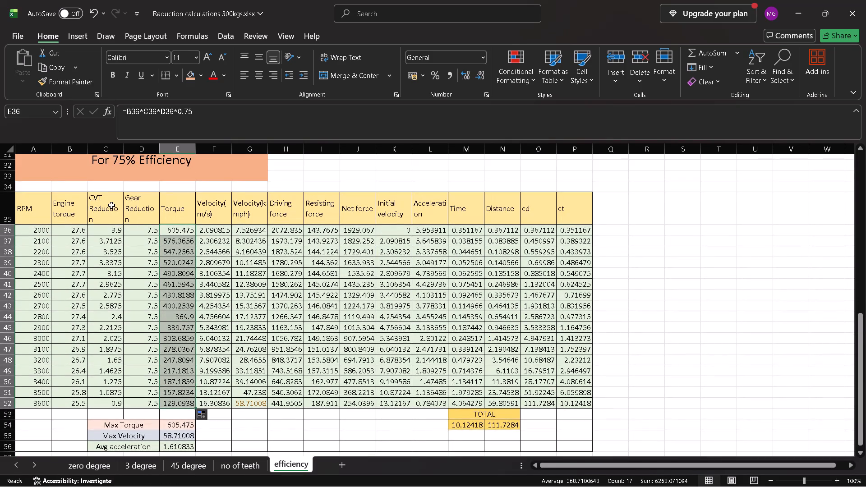
{"action": "scroll", "coordinate": [111, 205], "scroll_direction": "up", "scroll_amount": 1}
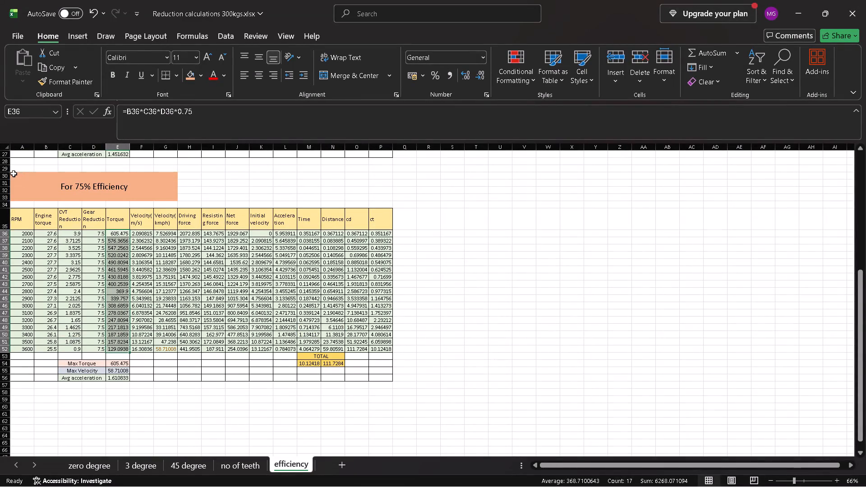
{"action": "left_click_drag", "start_coordinate": [14, 174], "coordinate": [389, 335]}
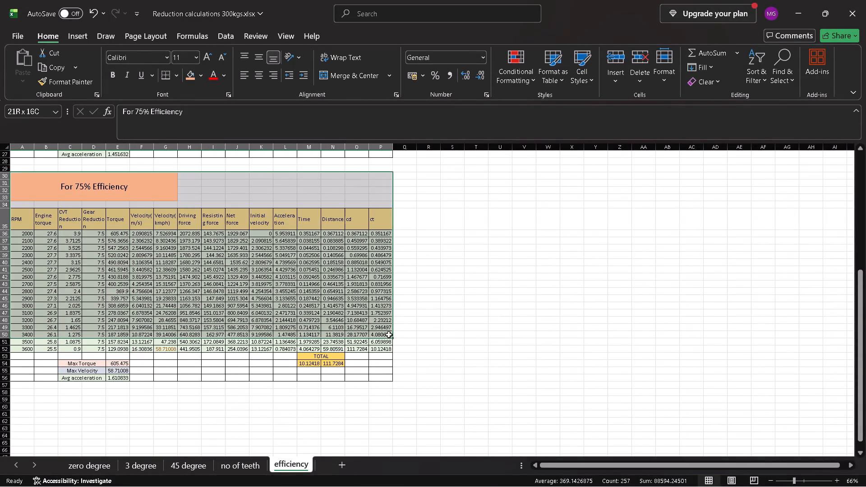
{"action": "left_click_drag", "start_coordinate": [389, 335], "coordinate": [383, 376]}
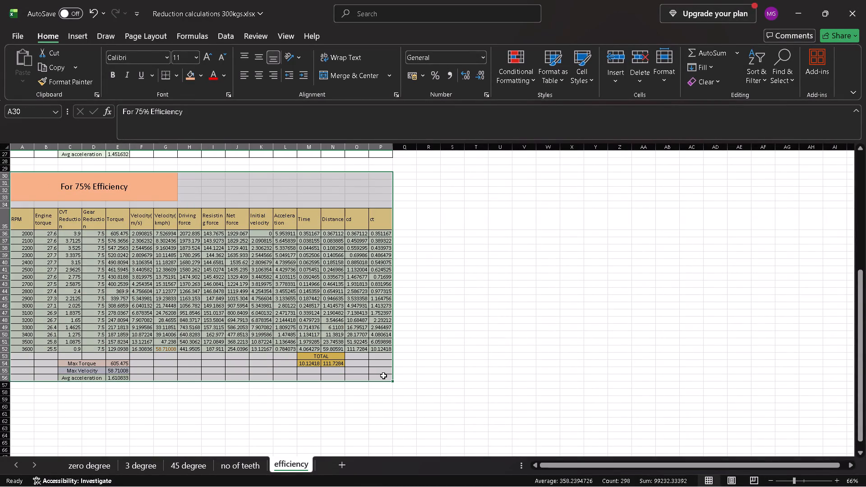
{"action": "key", "text": "ctrl+c"}
{"action": "scroll", "coordinate": [383, 376], "scroll_direction": "down", "scroll_amount": 1}
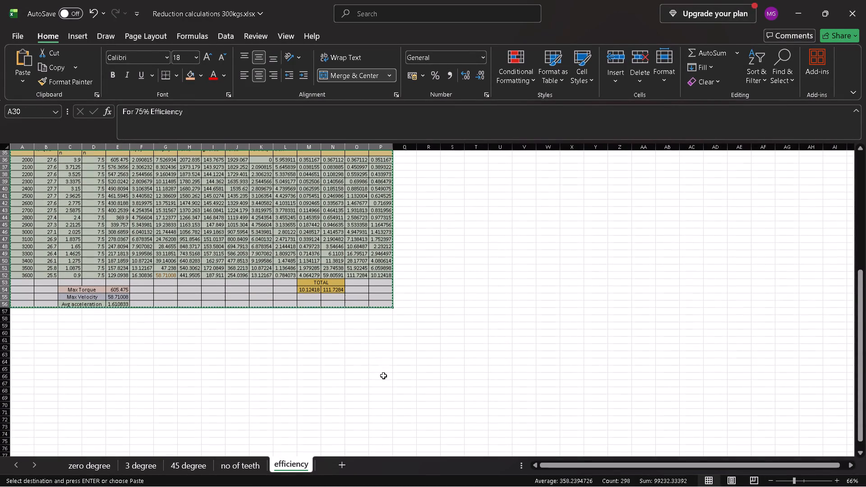
{"action": "left_click", "coordinate": [28, 335]}
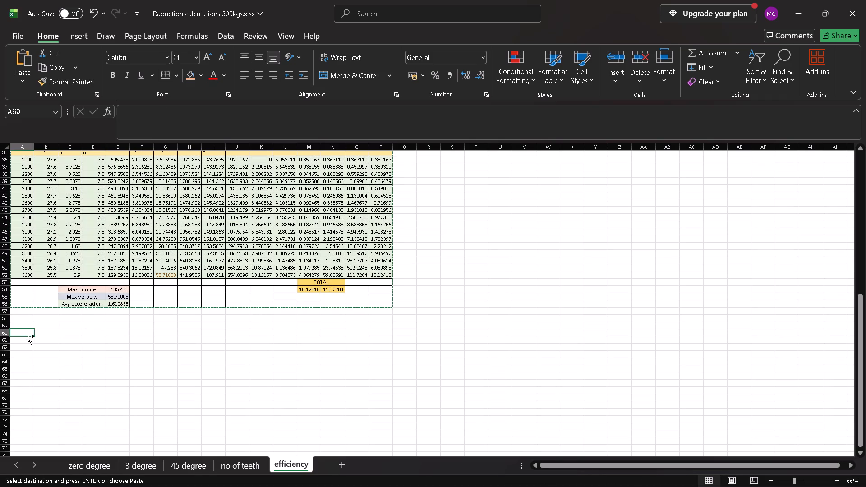
{"action": "key", "text": "ctrl+v"}
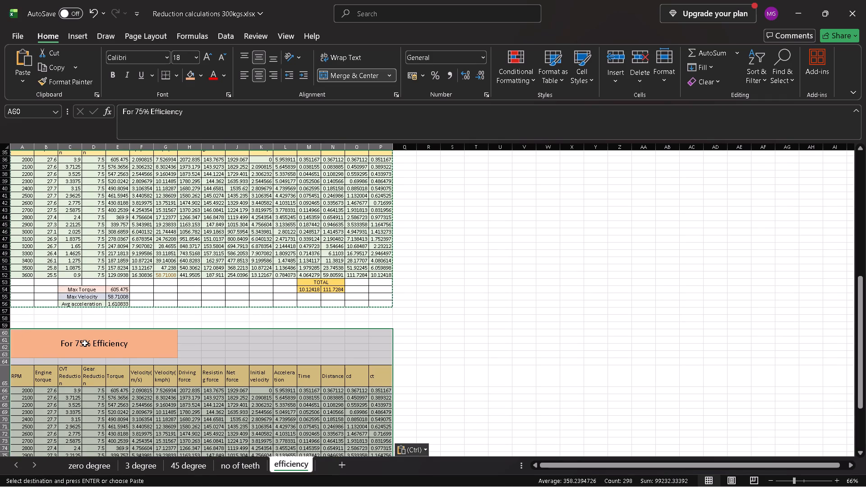
Change the heading of the block pasted at A60 to "For 80% Efficiency".
{"action": "double_click", "coordinate": [85, 343]}
{"action": "key", "text": "BackSpace"}
{"action": "key", "text": "BackSpace"}
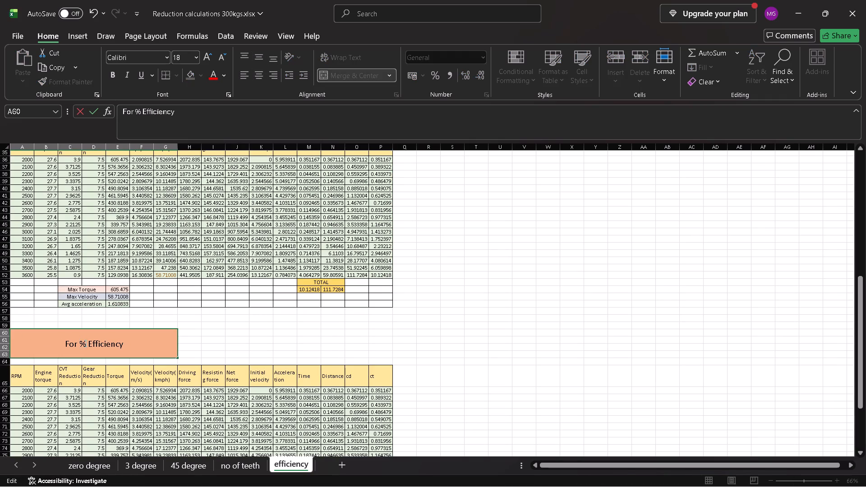
{"action": "type", "text": "80"}
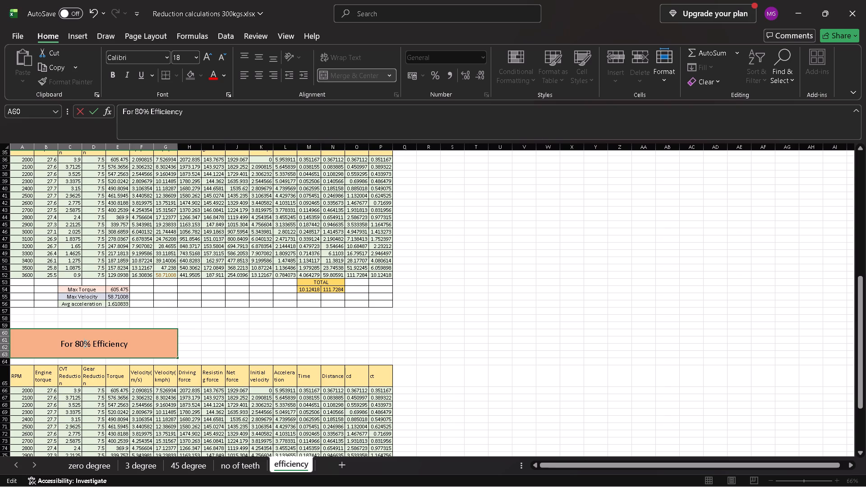
Set the efficiency factor in the E66 torque formula to 0.80 and fill it down through row 82.
{"action": "left_click", "coordinate": [114, 391]}
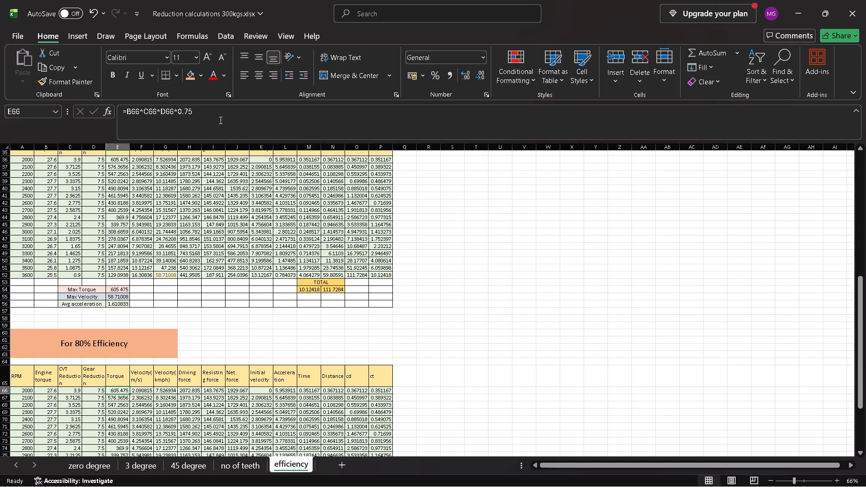
{"action": "left_click", "coordinate": [219, 118]}
{"action": "key", "text": "BackSpace"}
{"action": "key", "text": "BackSpace"}
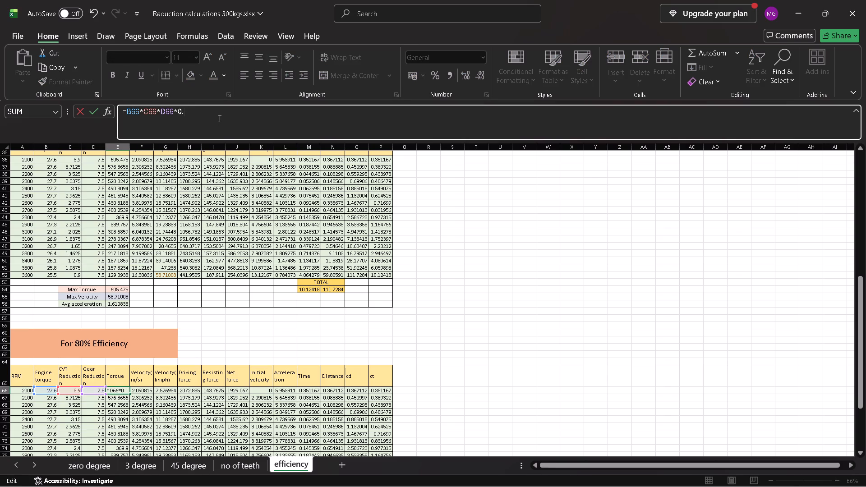
{"action": "type", "text": "80"}
{"action": "key", "text": "Return"}
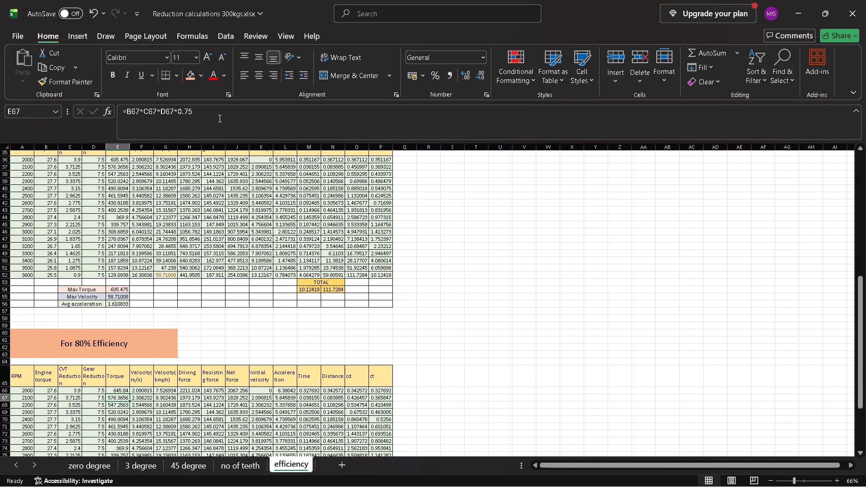
{"action": "left_click", "coordinate": [118, 390]}
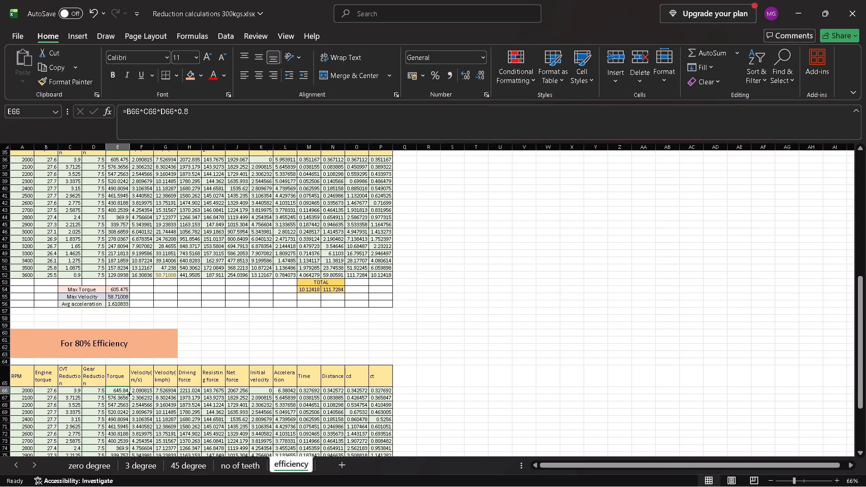
{"action": "double_click", "coordinate": [129, 393]}
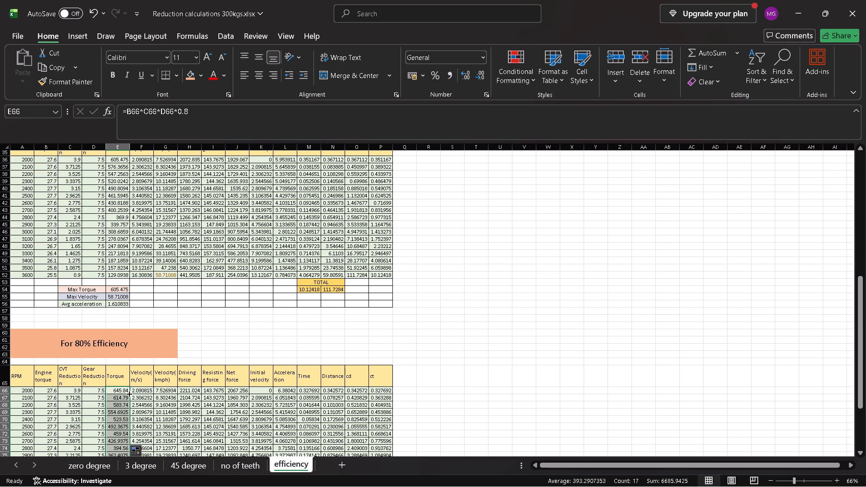
Review the 75% and 80% tables with their summary rows, and check the m/s velocity formula in F36.
{"action": "scroll", "coordinate": [207, 349], "scroll_direction": "down", "scroll_amount": 1}
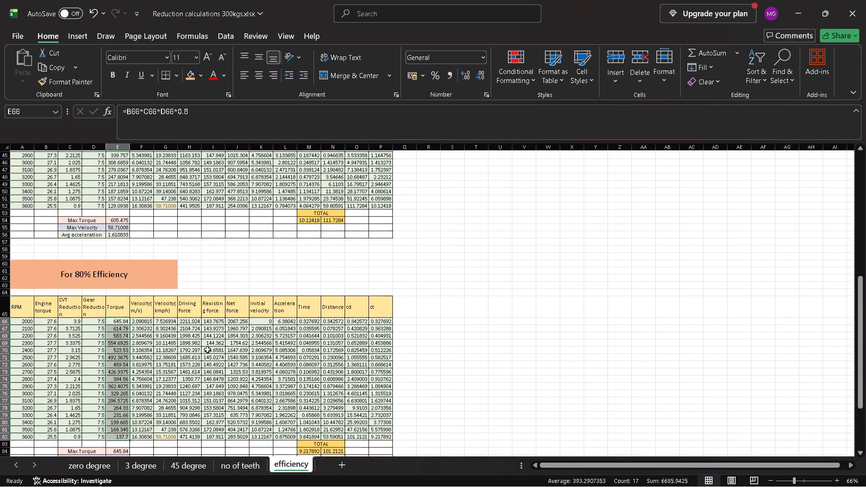
{"action": "scroll", "coordinate": [207, 349], "scroll_direction": "down", "scroll_amount": 1}
{"action": "scroll", "coordinate": [207, 349], "scroll_direction": "up", "scroll_amount": 1}
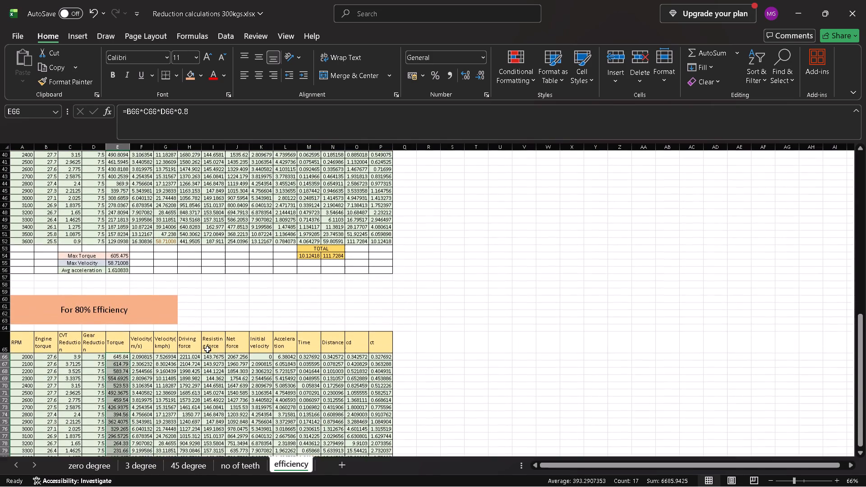
{"action": "scroll", "coordinate": [207, 349], "scroll_direction": "up", "scroll_amount": 1}
{"action": "scroll", "coordinate": [168, 246], "scroll_direction": "up", "scroll_amount": 1}
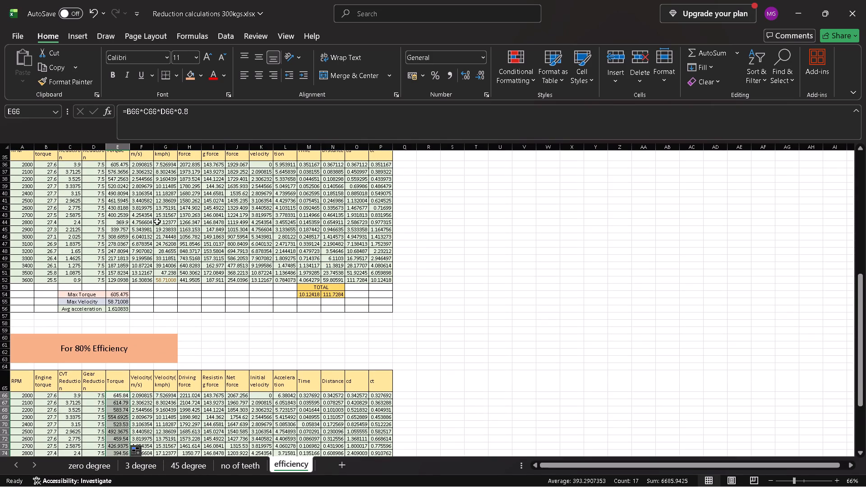
{"action": "left_click", "coordinate": [144, 164]}
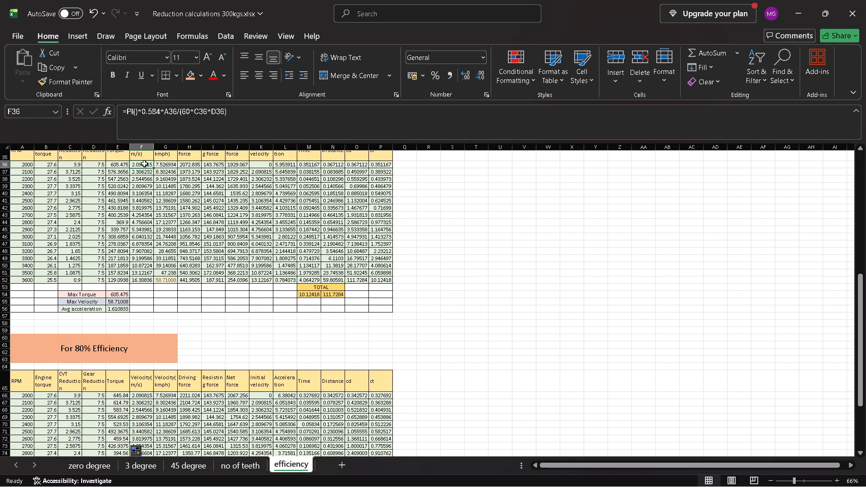
{"action": "scroll", "coordinate": [144, 164], "scroll_direction": "up", "scroll_amount": 1}
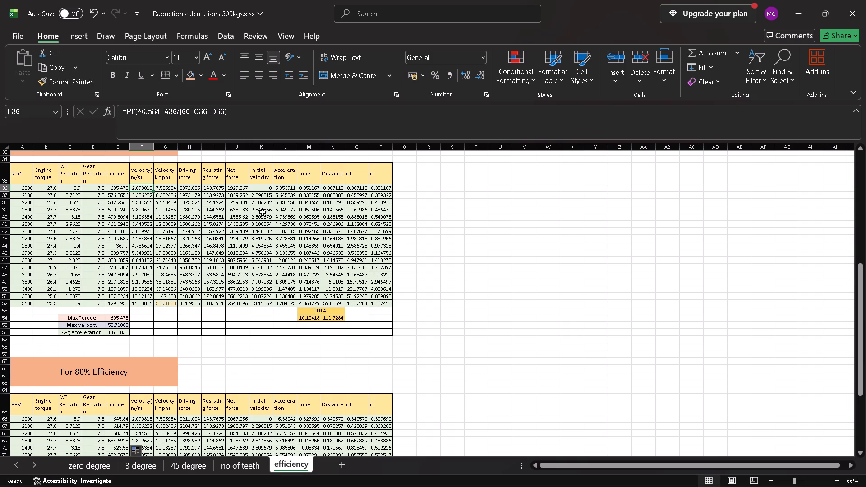
{"action": "scroll", "coordinate": [265, 210], "scroll_direction": "down", "scroll_amount": 3}
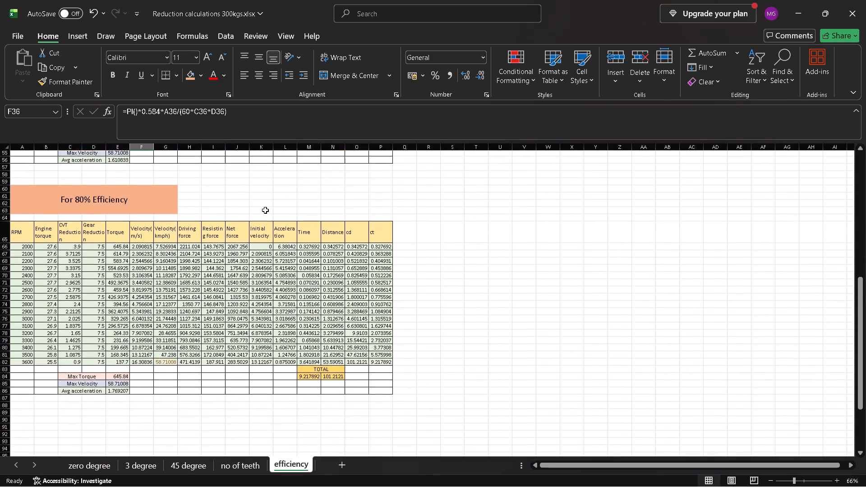
Copy the whole 80% efficiency block, A60:P86, and paste it below, starting at A89.
{"action": "scroll", "coordinate": [265, 210], "scroll_direction": "down", "scroll_amount": 2}
{"action": "scroll", "coordinate": [244, 239], "scroll_direction": "up", "scroll_amount": 1}
{"action": "scroll", "coordinate": [148, 215], "scroll_direction": "left", "scroll_amount": 1}
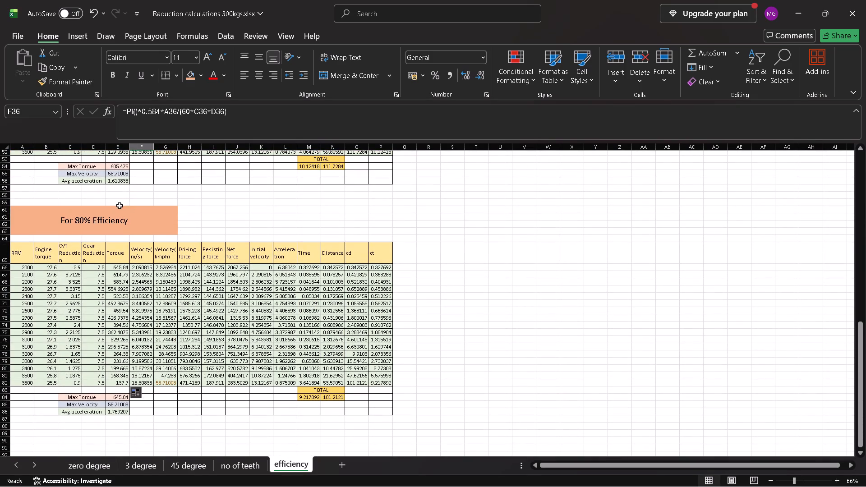
{"action": "scroll", "coordinate": [20, 212], "scroll_direction": "left", "scroll_amount": 1}
{"action": "left_click_drag", "start_coordinate": [14, 208], "coordinate": [372, 380]}
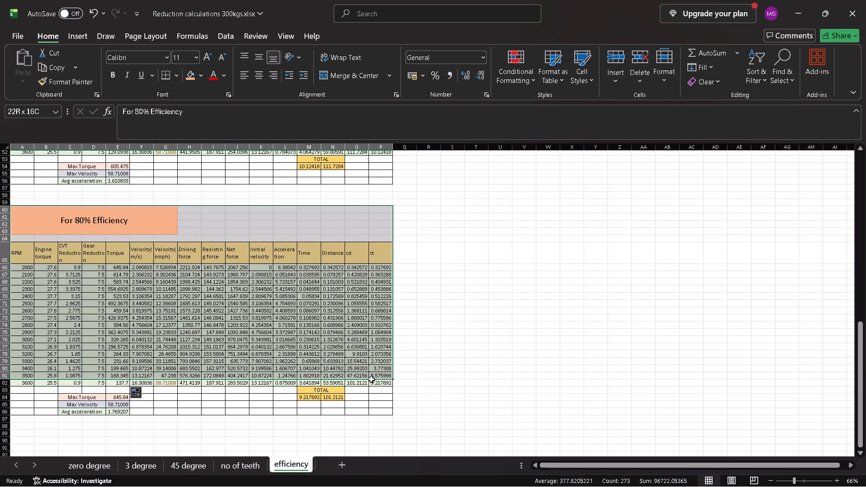
{"action": "left_click_drag", "start_coordinate": [372, 380], "coordinate": [384, 409]}
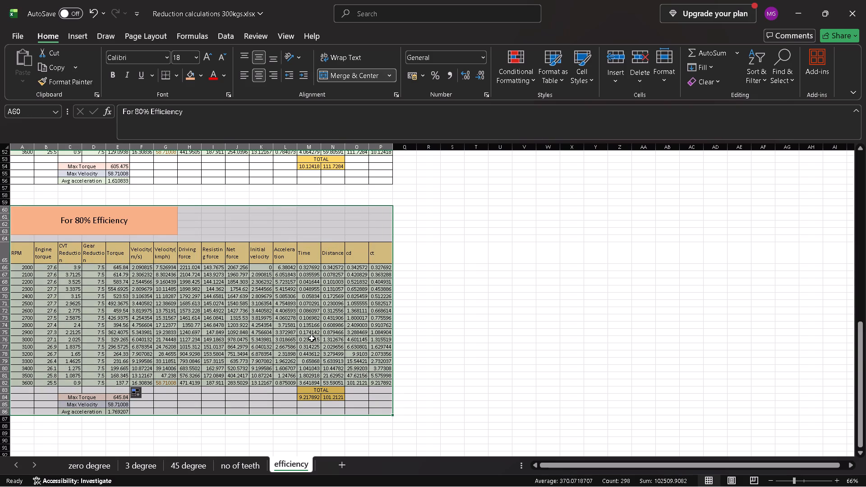
{"action": "key", "text": "ctrl+c"}
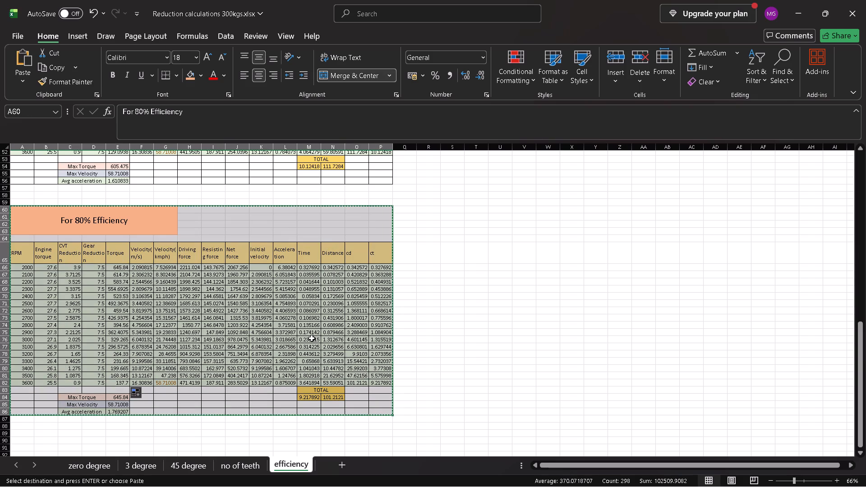
{"action": "scroll", "coordinate": [250, 369], "scroll_direction": "down", "scroll_amount": 1}
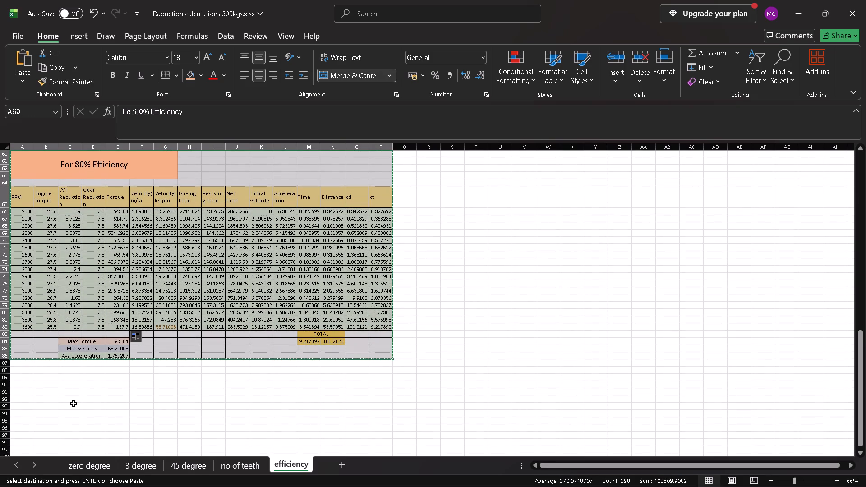
{"action": "left_click", "coordinate": [20, 379]}
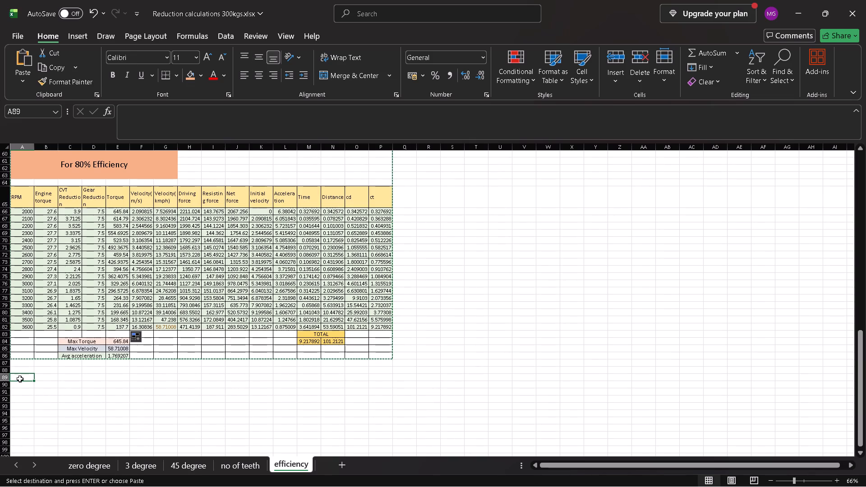
{"action": "key", "text": "ctrl+v"}
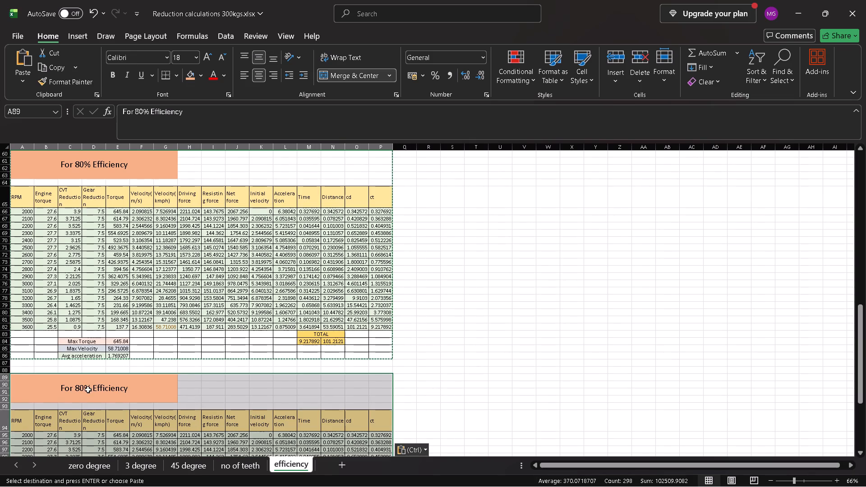
Change the heading of the block pasted at A89 to "For 85% Efficiency".
{"action": "double_click", "coordinate": [84, 389]}
{"action": "key", "text": "BackSpace"}
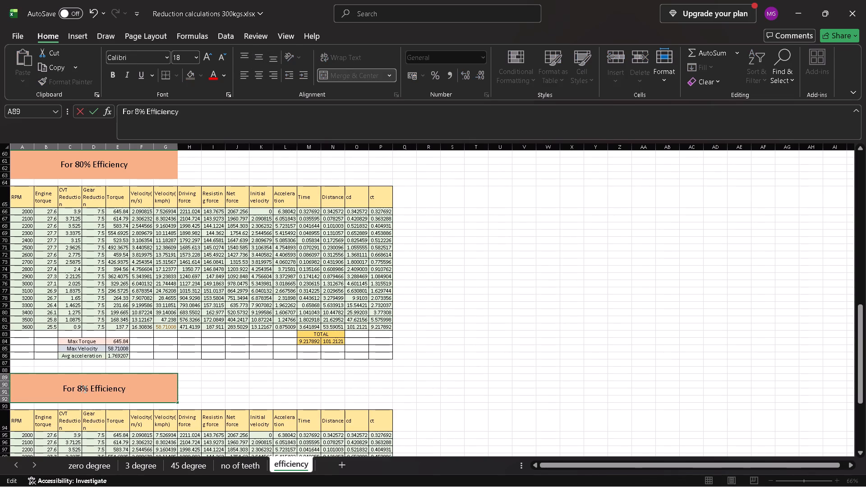
{"action": "key", "text": "5"}
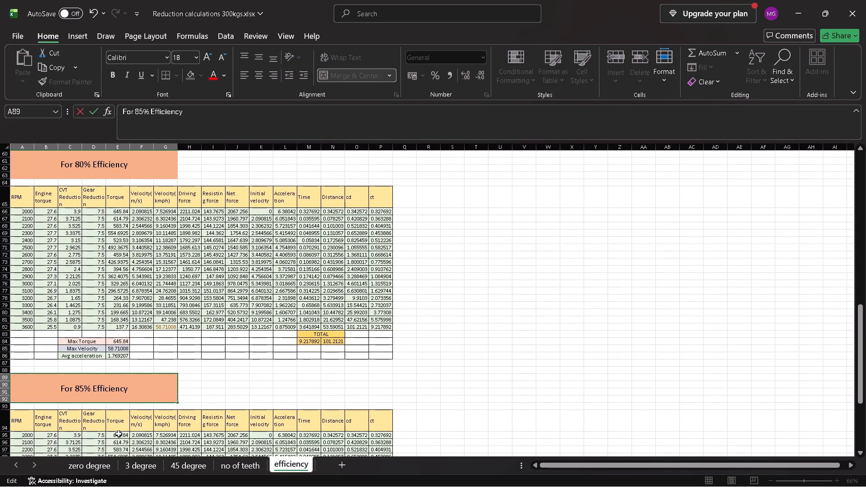
Set the efficiency factor in the E95 torque formula to 0.85 and fill it down through row 111.
{"action": "left_click", "coordinate": [119, 434]}
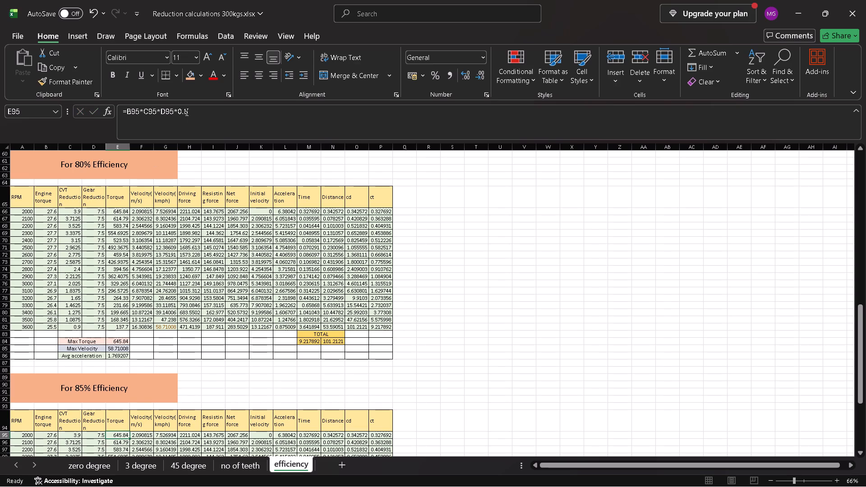
{"action": "left_click", "coordinate": [189, 111]}
{"action": "key", "text": "5"}
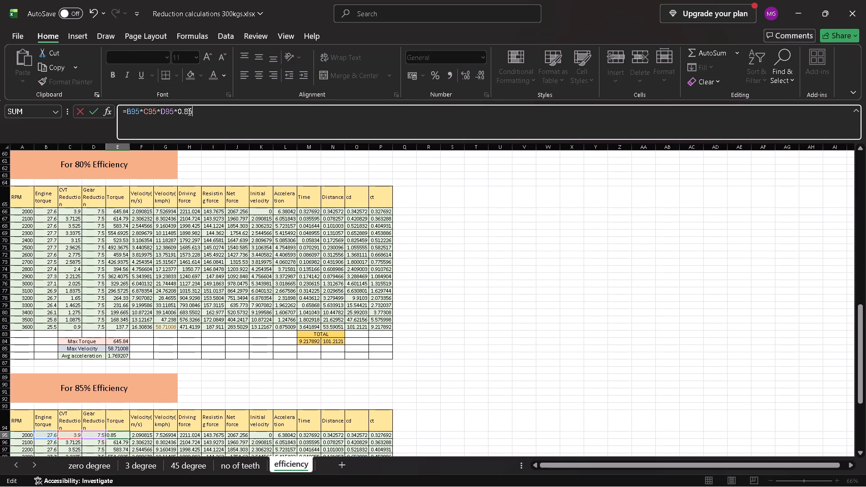
{"action": "key", "text": "Return"}
{"action": "scroll", "coordinate": [188, 251], "scroll_direction": "down", "scroll_amount": 2}
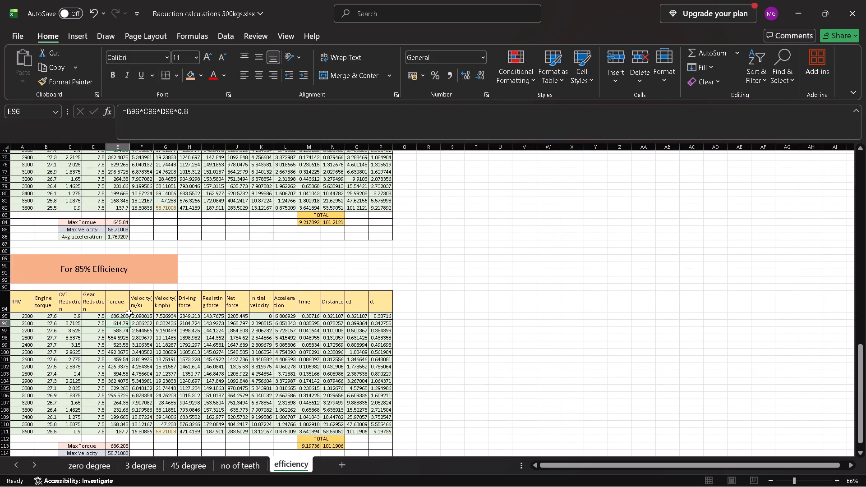
{"action": "left_click", "coordinate": [124, 315]}
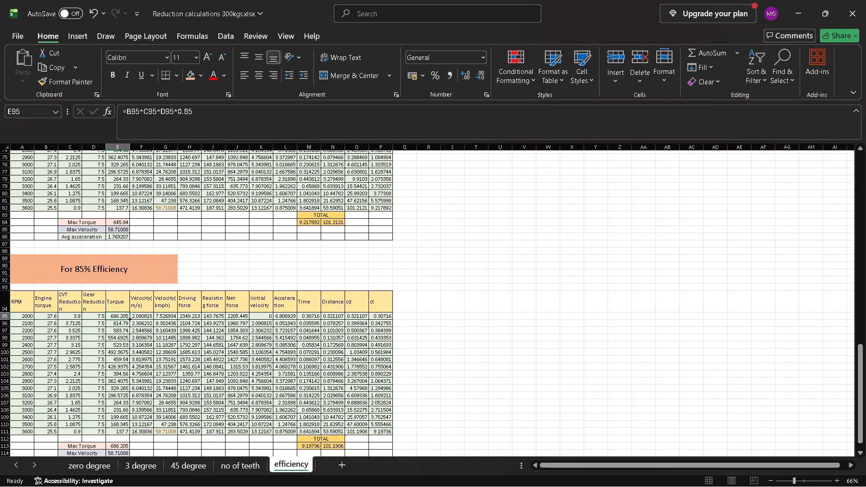
{"action": "double_click", "coordinate": [129, 318]}
{"action": "scroll", "coordinate": [129, 318], "scroll_direction": "down", "scroll_amount": 2}
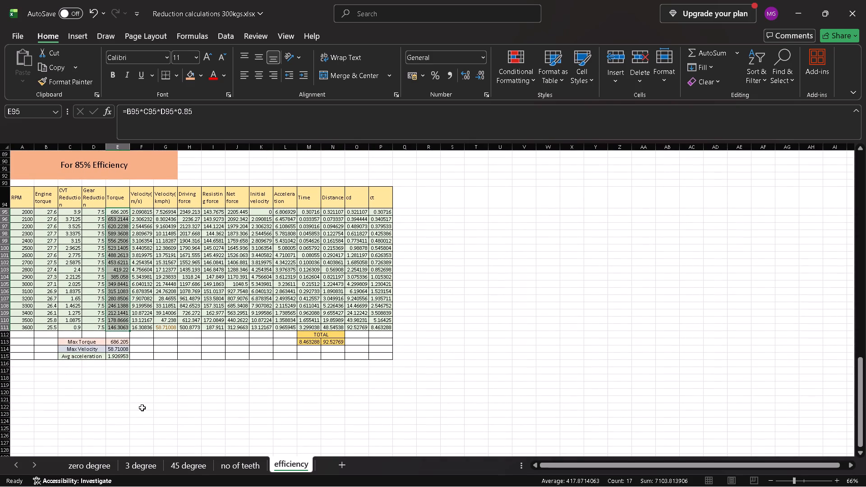
Copy the whole 85% efficiency block, A89:P115, and paste it below, starting at A119.
{"action": "left_click_drag", "start_coordinate": [142, 409], "coordinate": [45, 185]}
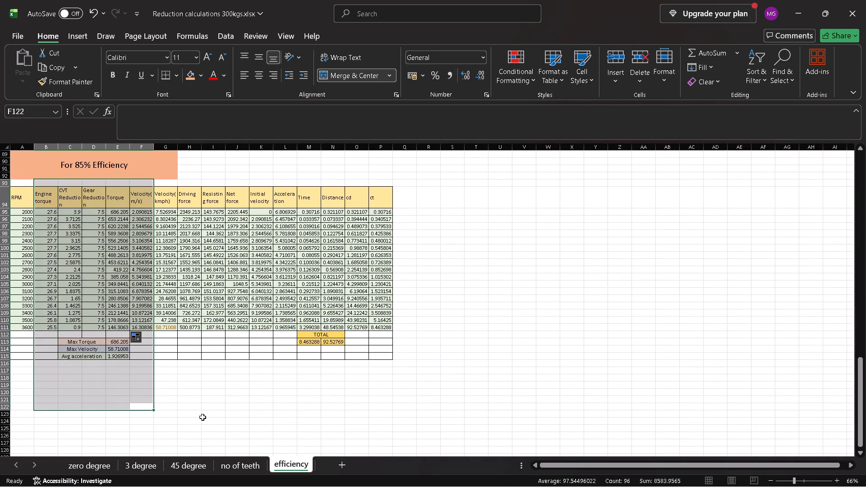
{"action": "left_click", "coordinate": [203, 417]}
{"action": "scroll", "coordinate": [21, 158], "scroll_direction": "up", "scroll_amount": 1}
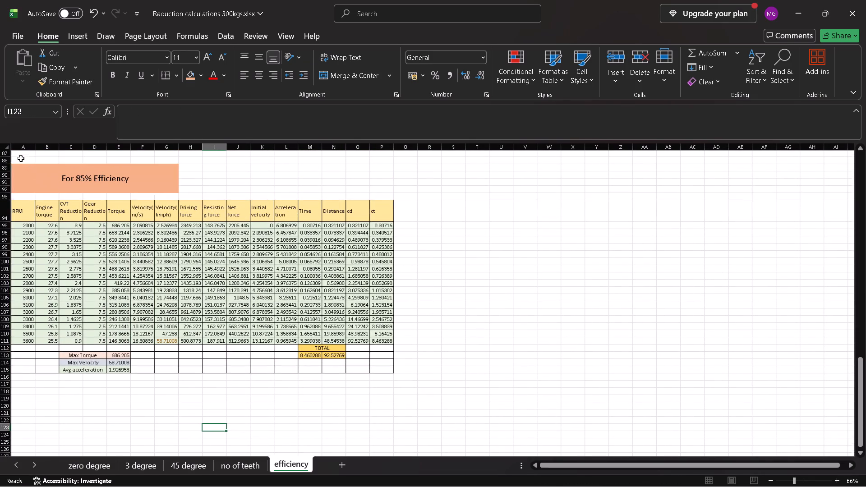
{"action": "scroll", "coordinate": [21, 158], "scroll_direction": "up", "scroll_amount": 1}
{"action": "left_click_drag", "start_coordinate": [14, 165], "coordinate": [403, 366]}
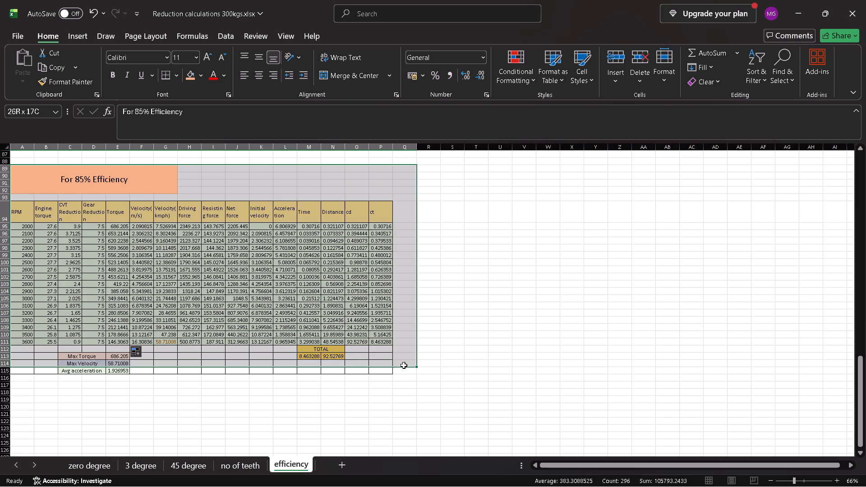
{"action": "left_click_drag", "start_coordinate": [403, 366], "coordinate": [384, 369]}
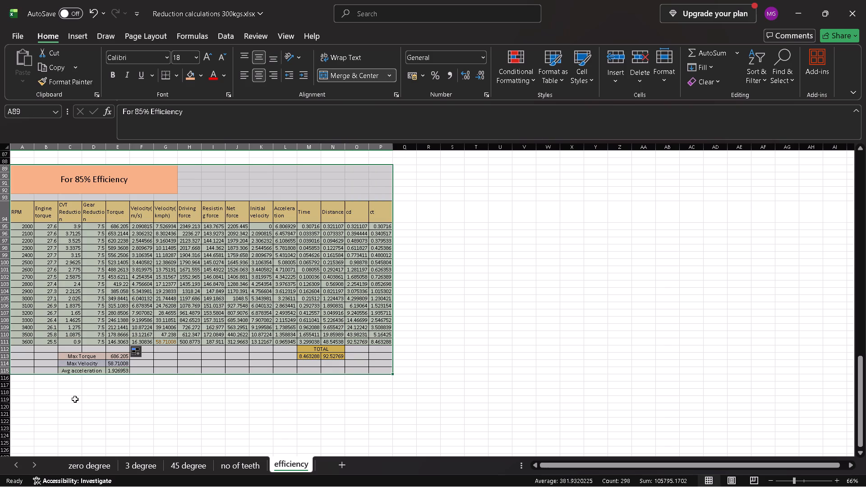
{"action": "key", "text": "ctrl+c"}
{"action": "scroll", "coordinate": [75, 399], "scroll_direction": "down", "scroll_amount": 2}
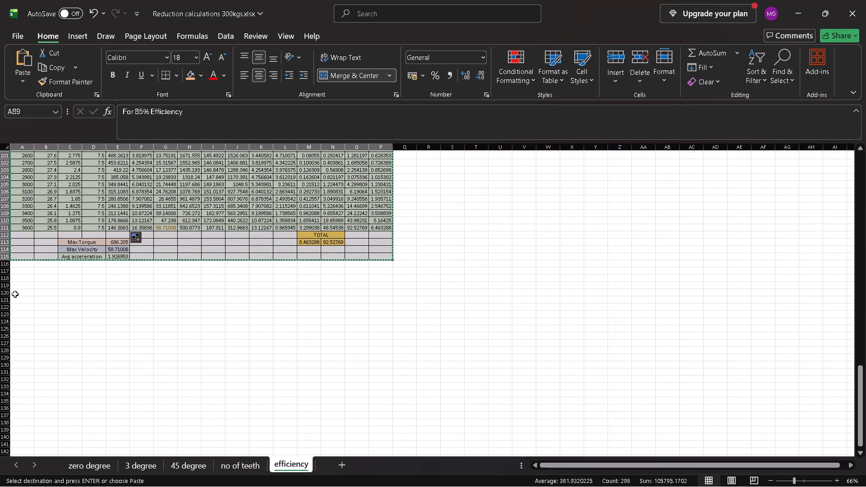
{"action": "left_click", "coordinate": [13, 285]}
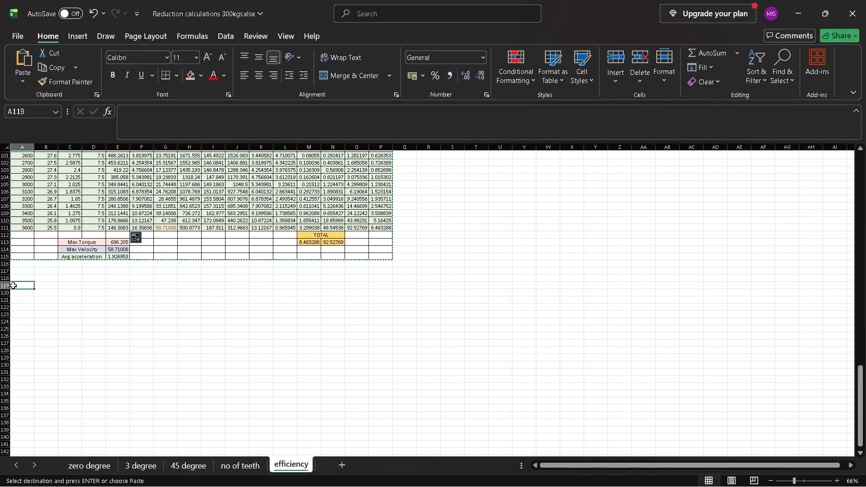
{"action": "key", "text": "ctrl+v"}
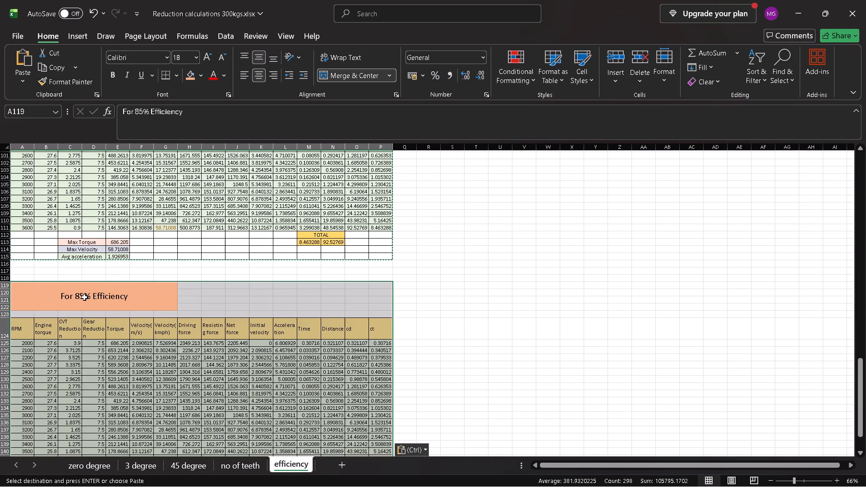
Change the heading of the block pasted at A119 to "For 90% Efficiency".
{"action": "left_click", "coordinate": [84, 297]}
{"action": "double_click", "coordinate": [83, 296]}
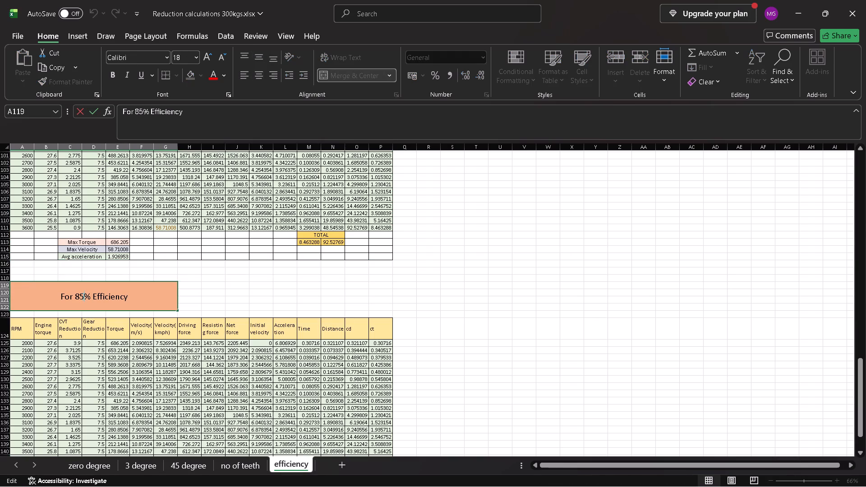
{"action": "key", "text": "BackSpace"}
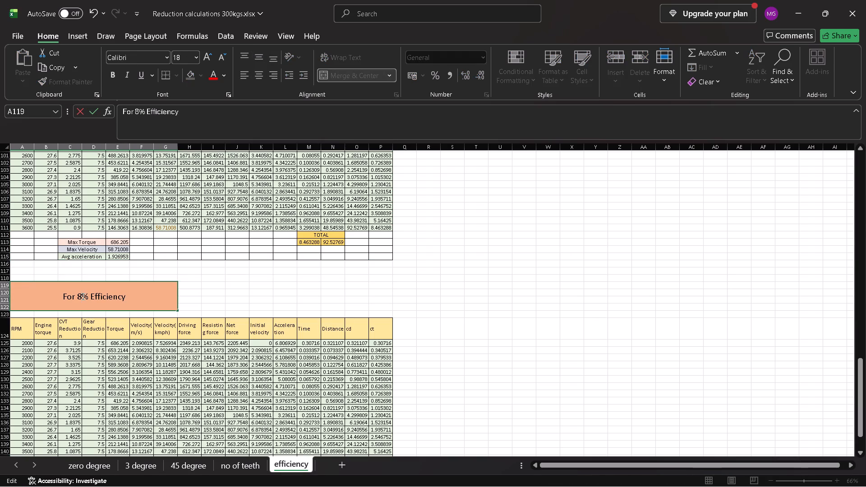
{"action": "key", "text": "BackSpace"}
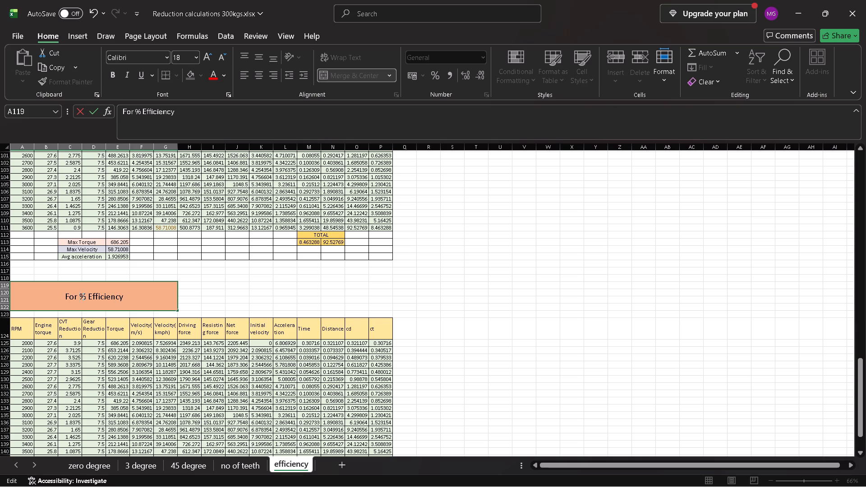
{"action": "type", "text": "90"}
{"action": "key", "text": "Return"}
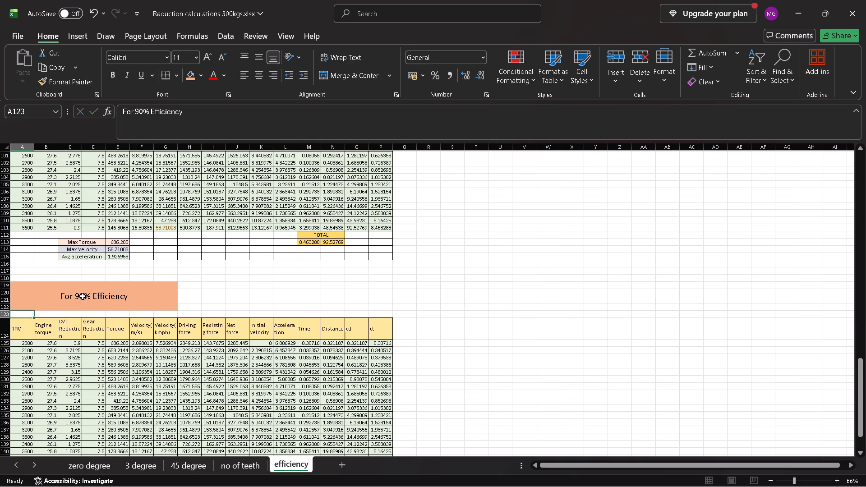
Set the efficiency factor in the E125 torque formula to 0.90 and fill it down through row 141.
{"action": "left_click", "coordinate": [115, 345]}
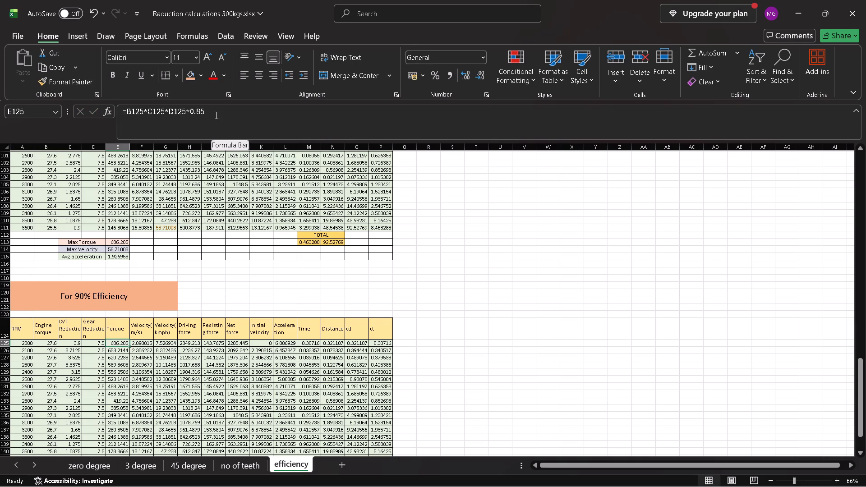
{"action": "left_click", "coordinate": [216, 115]}
{"action": "key", "text": "BackSpace"}
{"action": "key", "text": "BackSpace"}
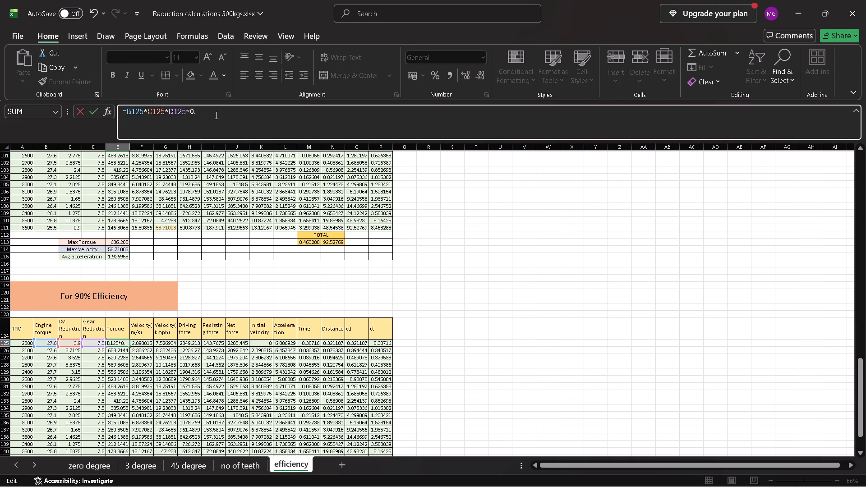
{"action": "type", "text": "90"}
{"action": "key", "text": "Return"}
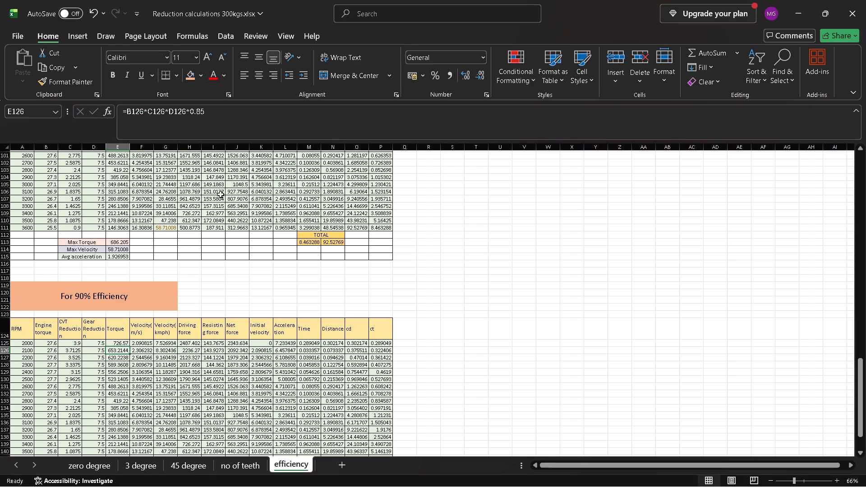
{"action": "left_click", "coordinate": [123, 342]}
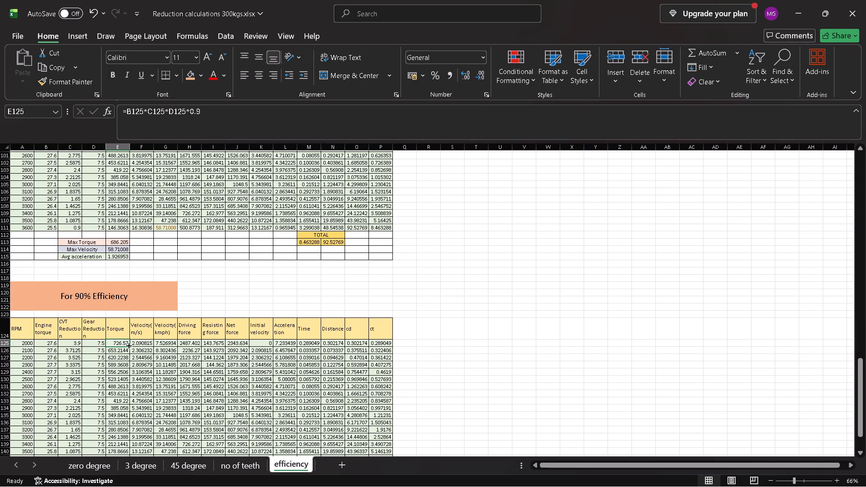
{"action": "double_click", "coordinate": [129, 345]}
{"action": "scroll", "coordinate": [129, 345], "scroll_direction": "down", "scroll_amount": 1}
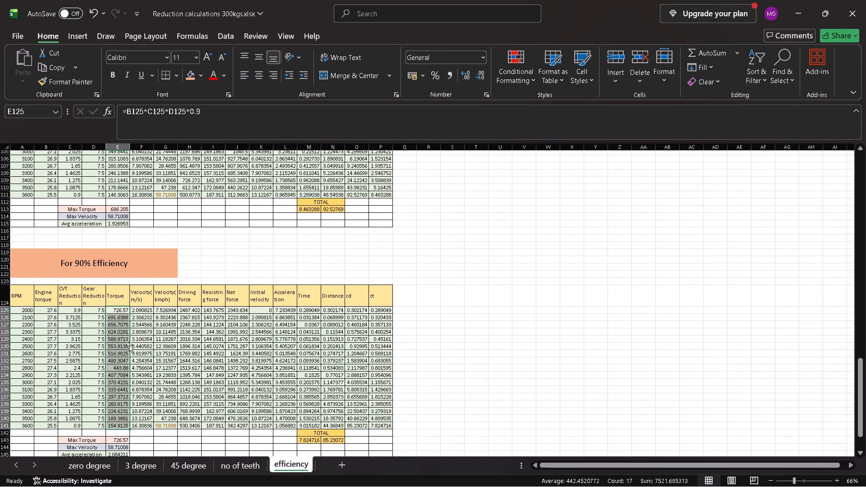
{"action": "scroll", "coordinate": [129, 345], "scroll_direction": "down", "scroll_amount": 1}
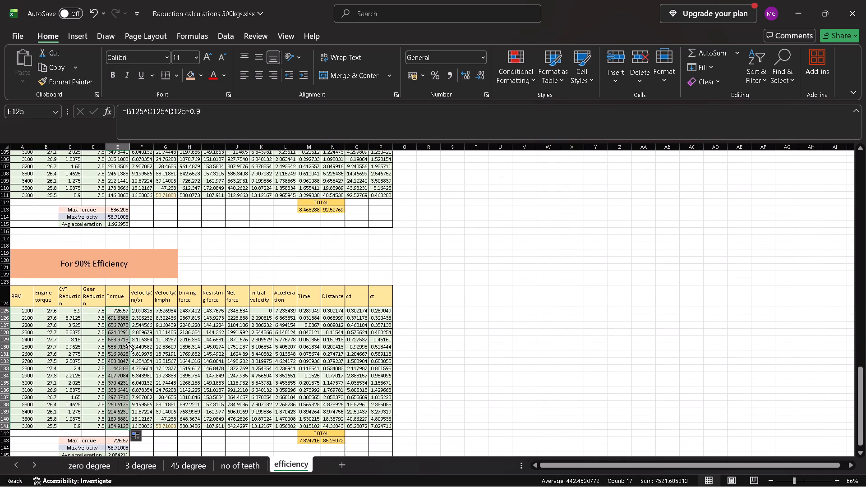
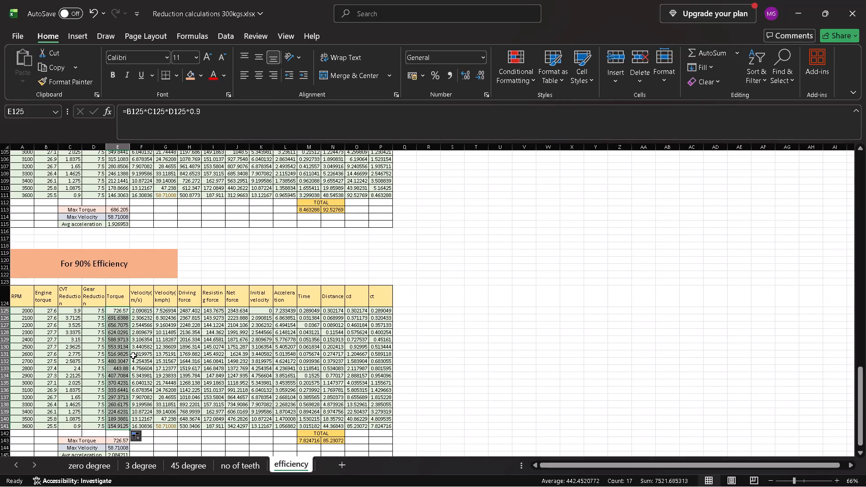
Copy the whole 90% efficiency block, A119:P145, and paste it below, starting at A149.
{"action": "scroll", "coordinate": [121, 332], "scroll_direction": "down", "scroll_amount": 1}
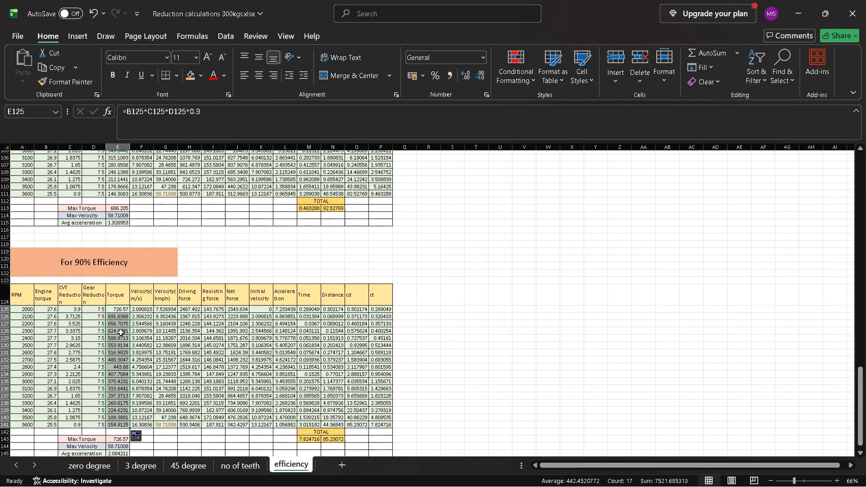
{"action": "scroll", "coordinate": [121, 332], "scroll_direction": "down", "scroll_amount": 1}
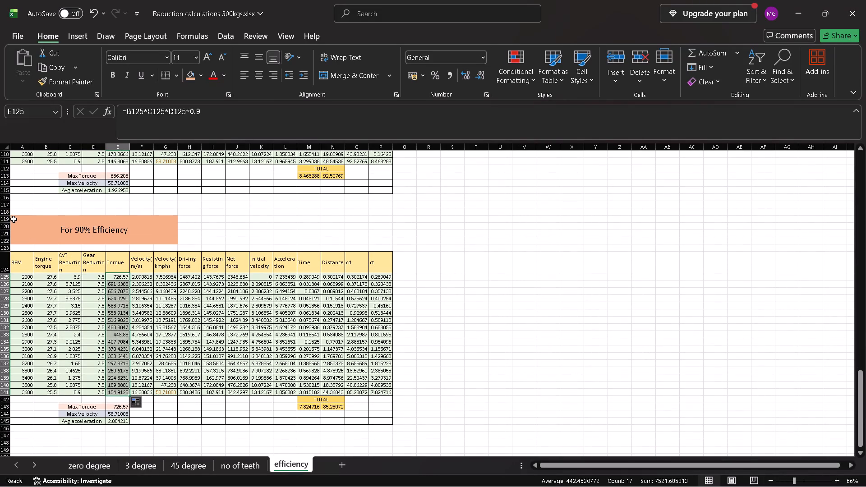
{"action": "left_click_drag", "start_coordinate": [14, 218], "coordinate": [395, 416]}
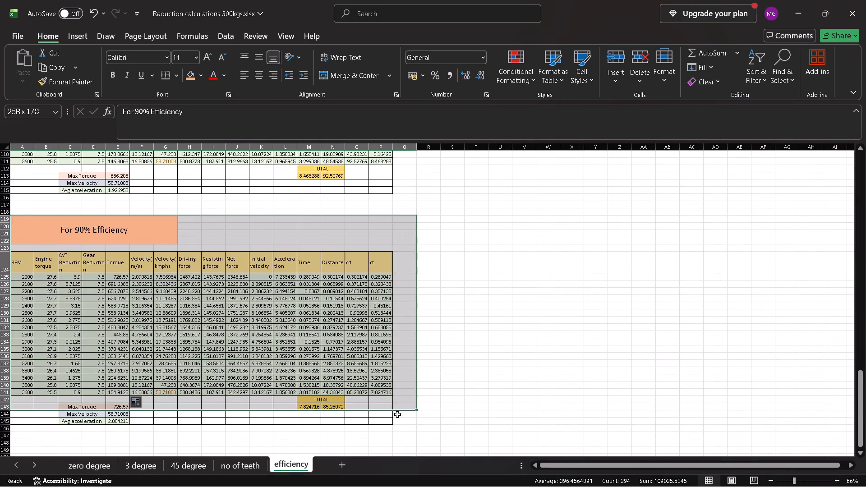
{"action": "left_click_drag", "start_coordinate": [395, 416], "coordinate": [379, 421]}
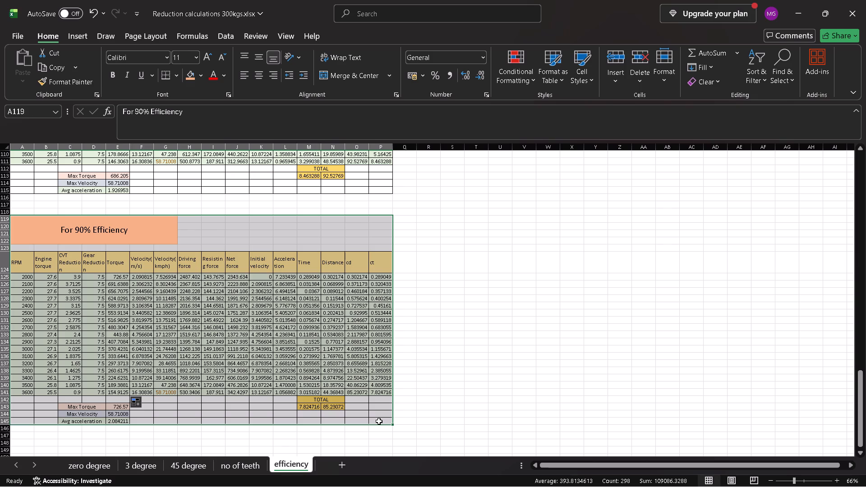
{"action": "key", "text": "ctrl+c"}
{"action": "scroll", "coordinate": [379, 421], "scroll_direction": "down", "scroll_amount": 3}
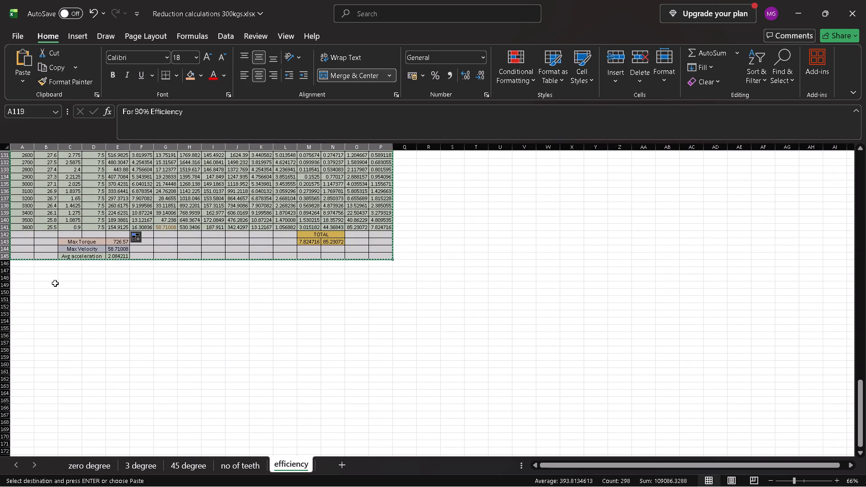
{"action": "left_click", "coordinate": [32, 285]}
{"action": "key", "text": "ctrl+v"}
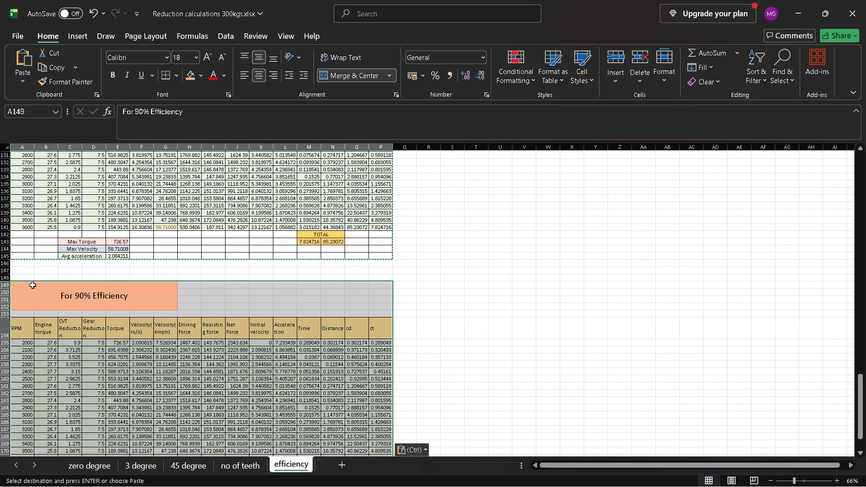
Open the heading of the block pasted at A149 for editing.
{"action": "double_click", "coordinate": [83, 296]}
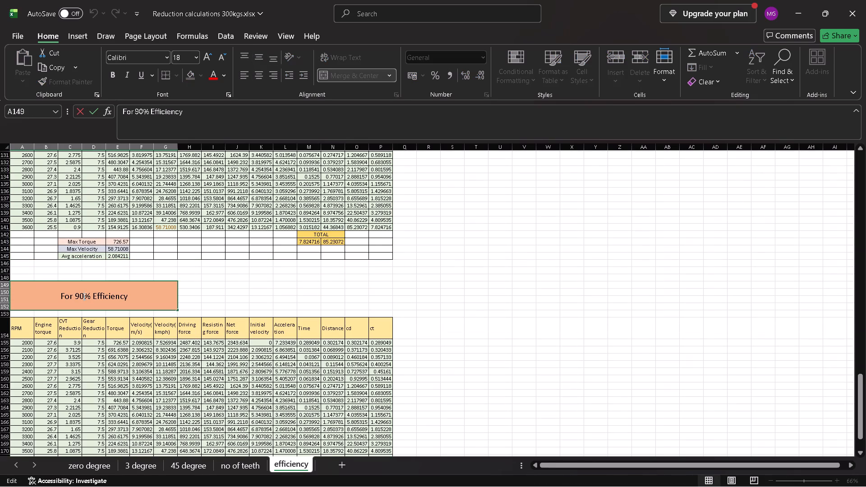
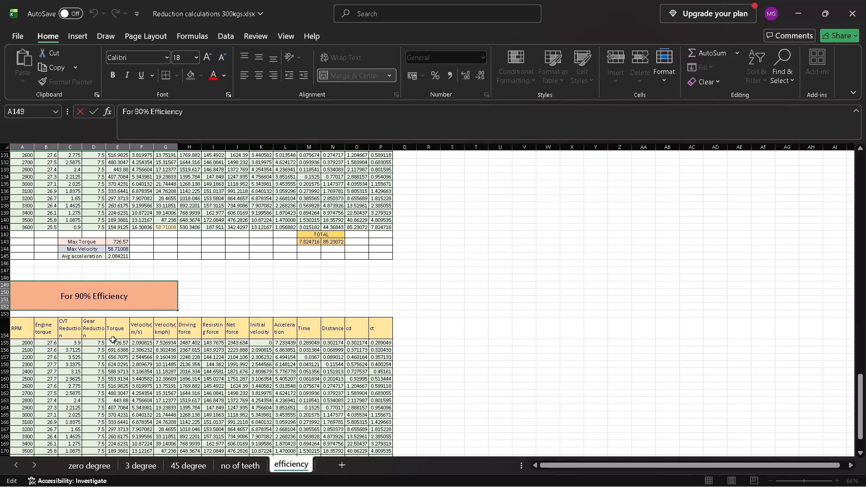
Change the heading of the block at A149 to "For 95% Efficiency".
{"action": "scroll", "coordinate": [129, 340], "scroll_direction": "up", "scroll_amount": 1}
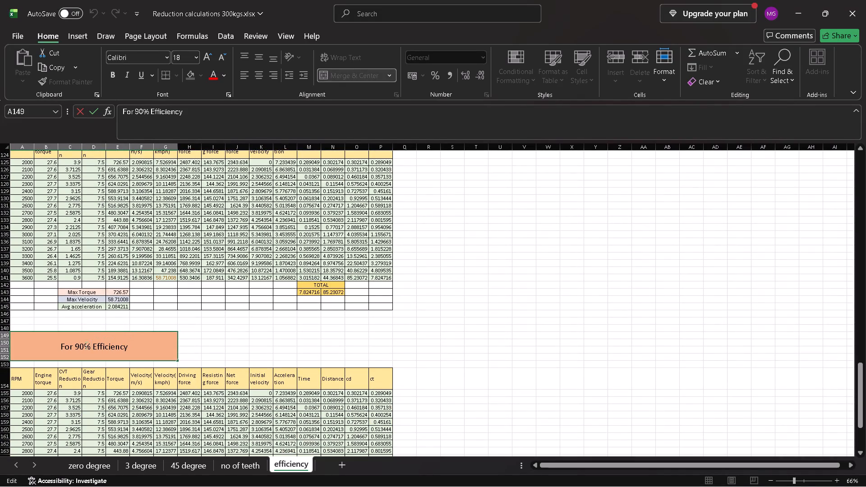
{"action": "double_click", "coordinate": [83, 346]}
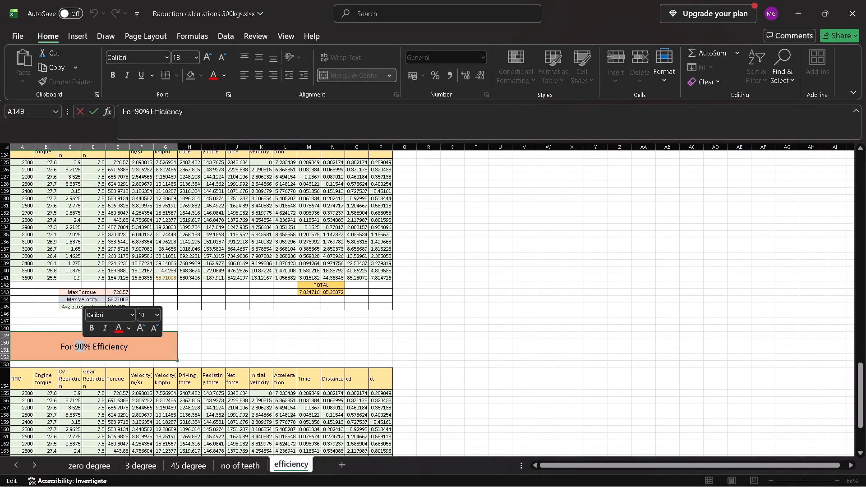
{"action": "type", "text": "96"}
{"action": "key", "text": "BackSpace"}
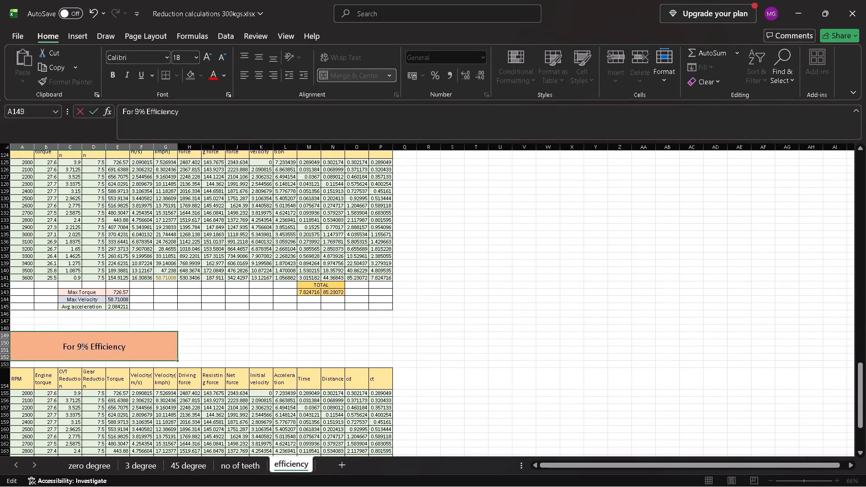
{"action": "key", "text": "5"}
{"action": "key", "text": "Return"}
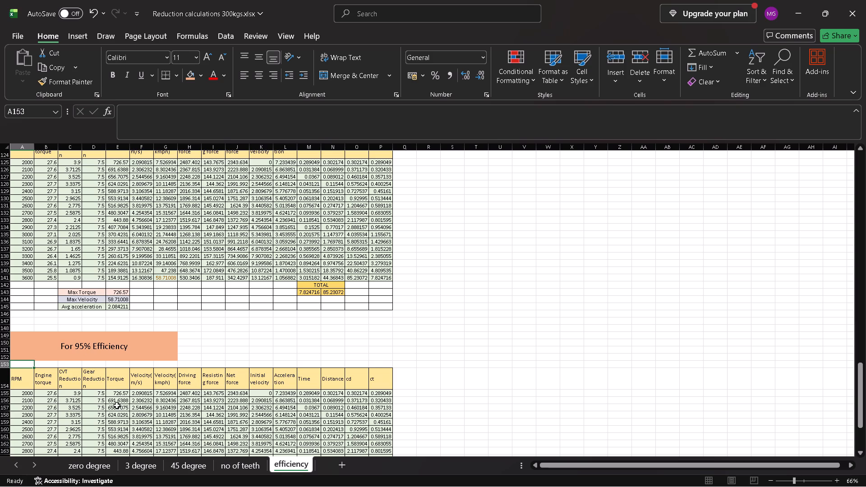
Set the efficiency factor in the E155 torque formula to 0.95 and fill it down the Torque column to row 171.
{"action": "left_click", "coordinate": [116, 393]}
{"action": "left_click", "coordinate": [210, 124]}
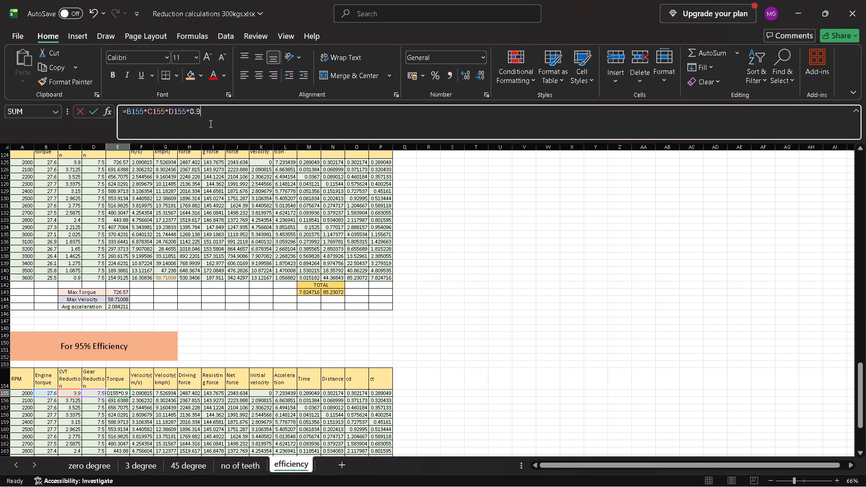
{"action": "key", "text": "5"}
{"action": "key", "text": "Return"}
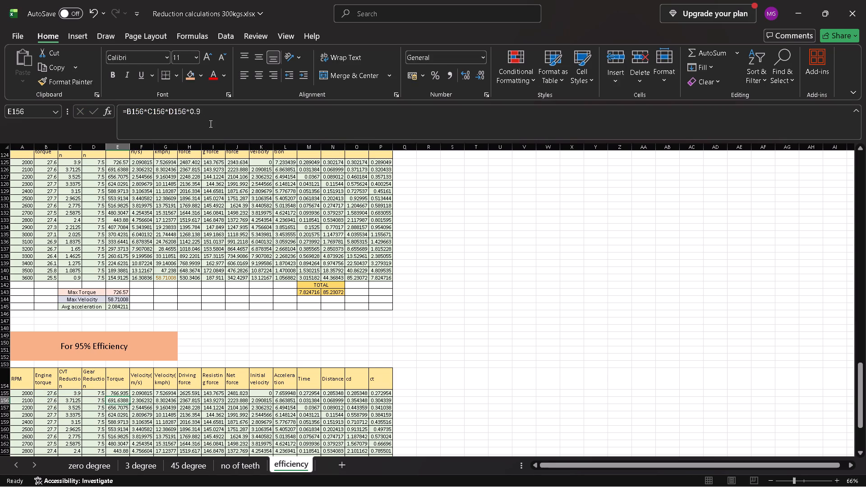
{"action": "left_click", "coordinate": [120, 390]}
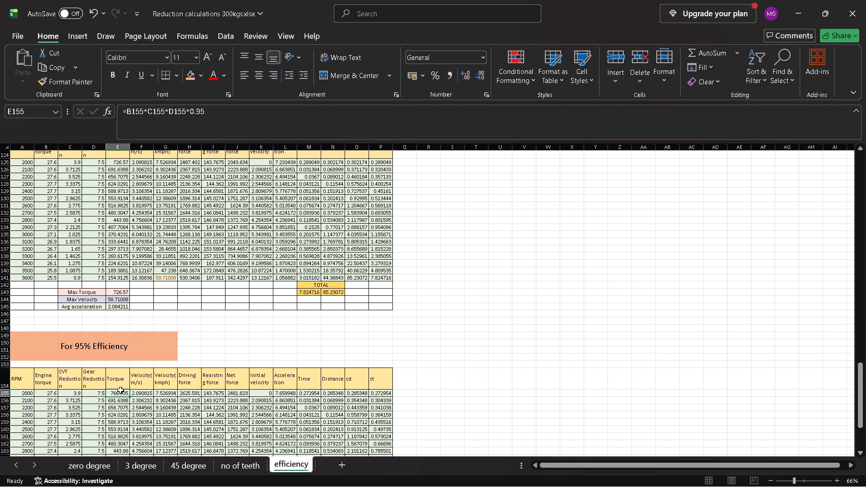
{"action": "double_click", "coordinate": [129, 395]}
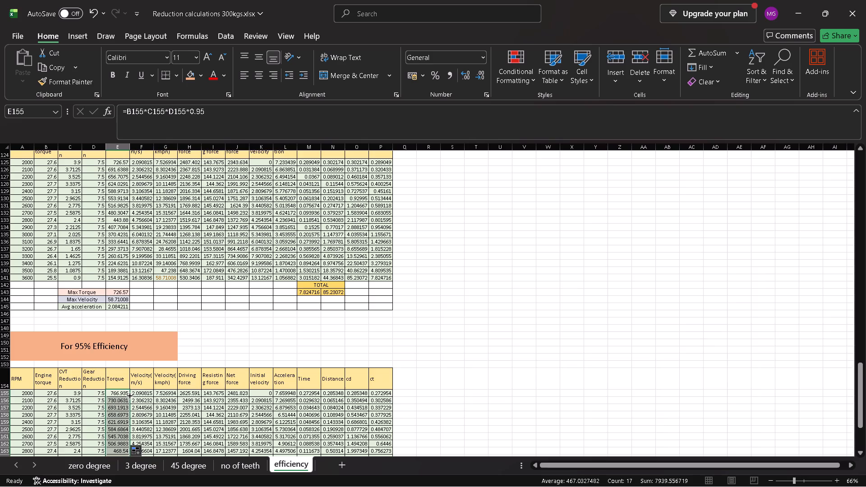
Copy the whole 95% efficiency block, A149:P175, and paste it below, starting at A179.
{"action": "scroll", "coordinate": [129, 395], "scroll_direction": "down", "scroll_amount": 4}
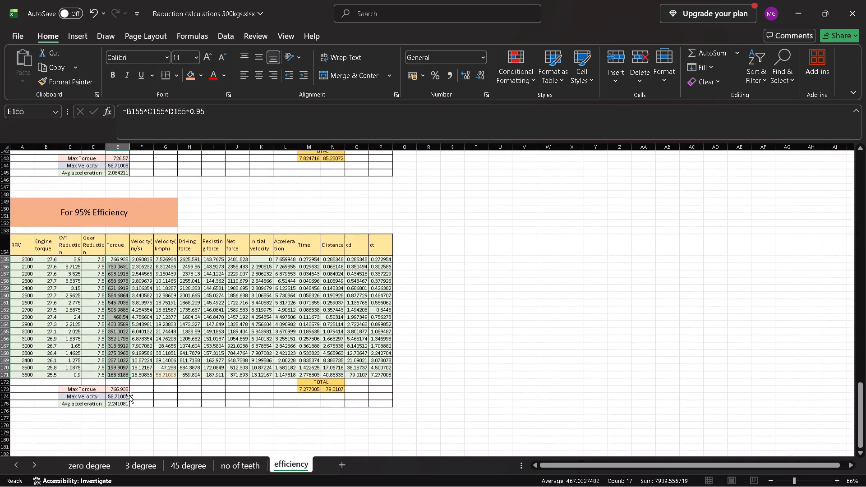
{"action": "scroll", "coordinate": [129, 395], "scroll_direction": "down", "scroll_amount": 1}
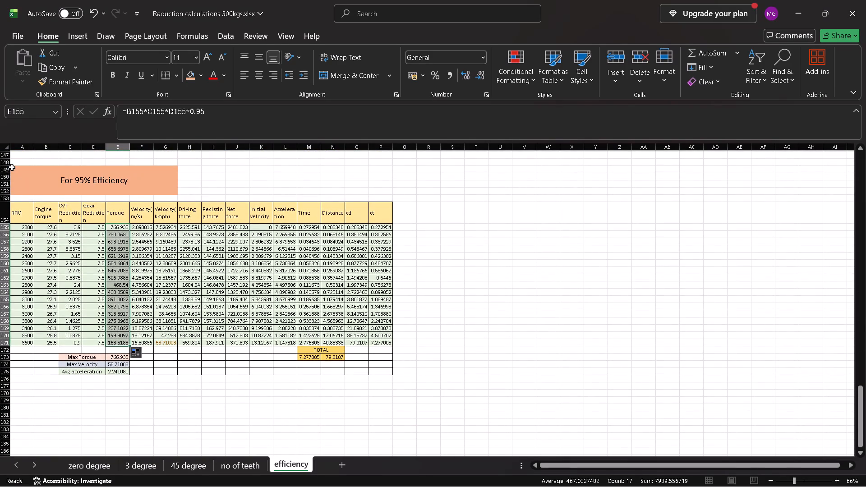
{"action": "left_click_drag", "start_coordinate": [12, 166], "coordinate": [394, 363]}
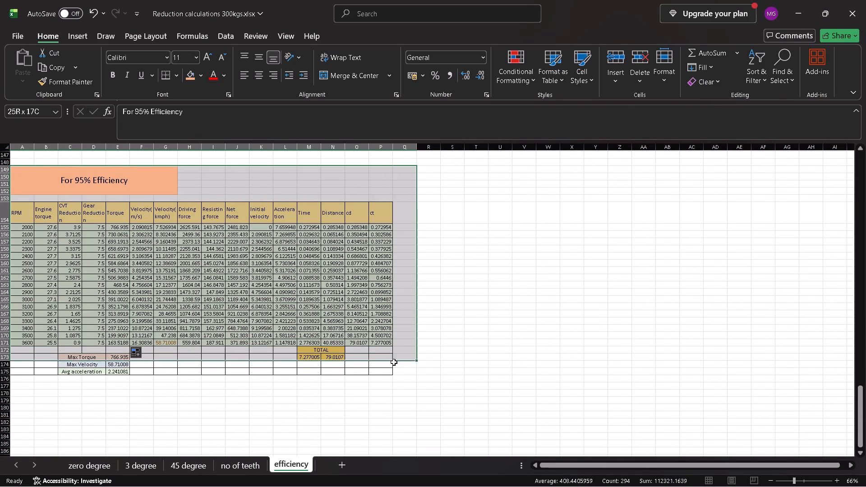
{"action": "left_click_drag", "start_coordinate": [394, 363], "coordinate": [383, 372]}
{"action": "key", "text": "ctrl+c"}
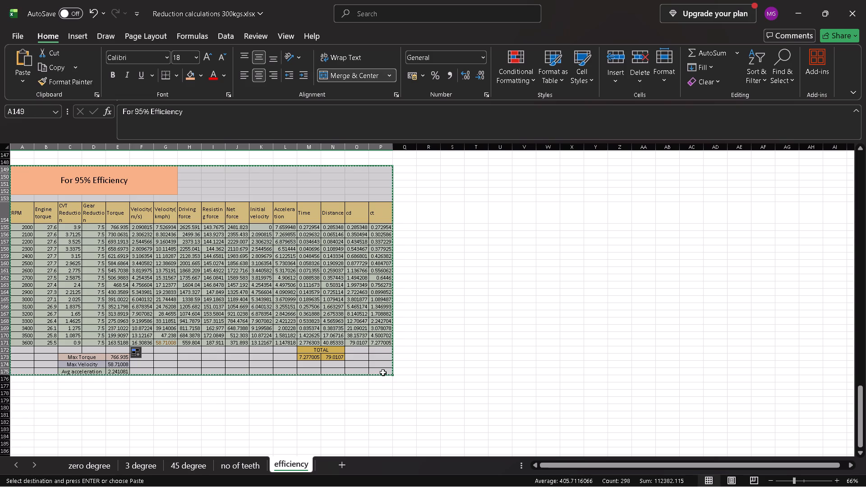
{"action": "scroll", "coordinate": [383, 372], "scroll_direction": "down", "scroll_amount": 2}
{"action": "left_click", "coordinate": [28, 272]}
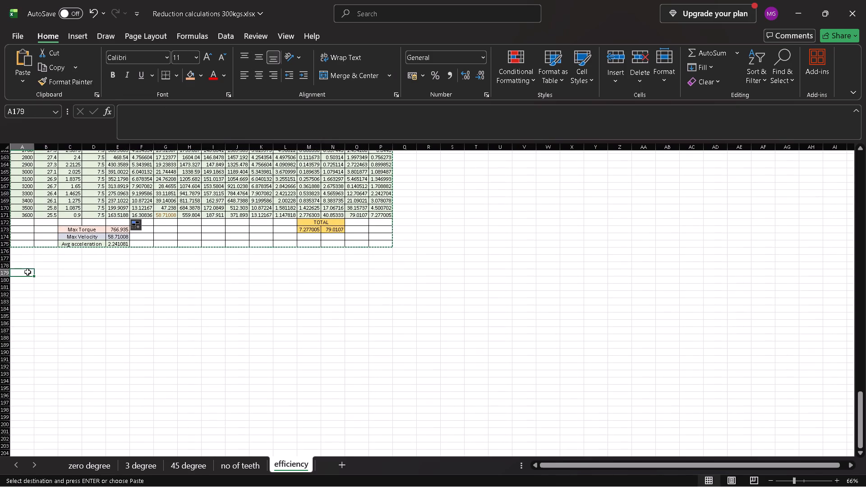
{"action": "key", "text": "ctrl+v"}
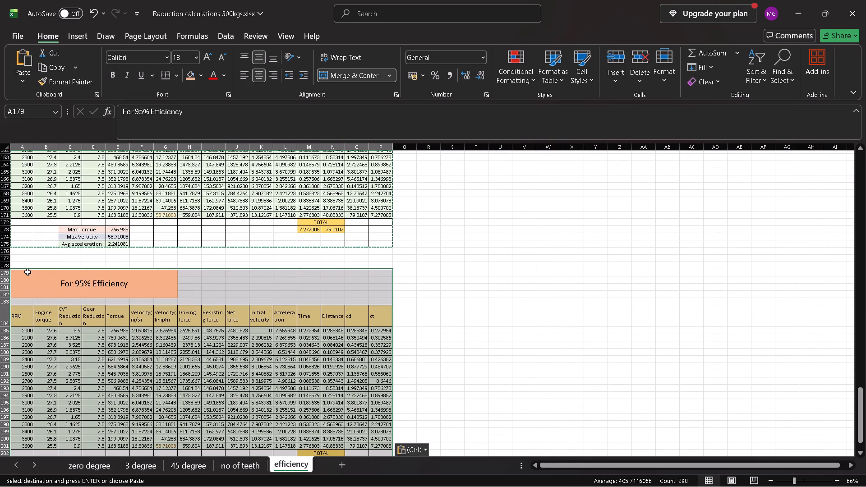
Change the heading of the block pasted at A179 to "For 100% Efficiency".
{"action": "double_click", "coordinate": [85, 284]}
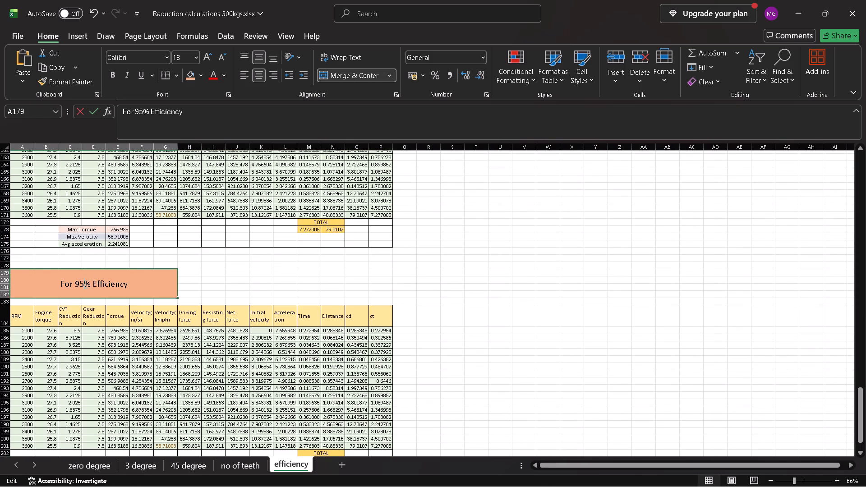
{"action": "key", "text": "BackSpace"}
{"action": "key", "text": "BackSpace"}
{"action": "type", "text": "100"}
{"action": "key", "text": "Return"}
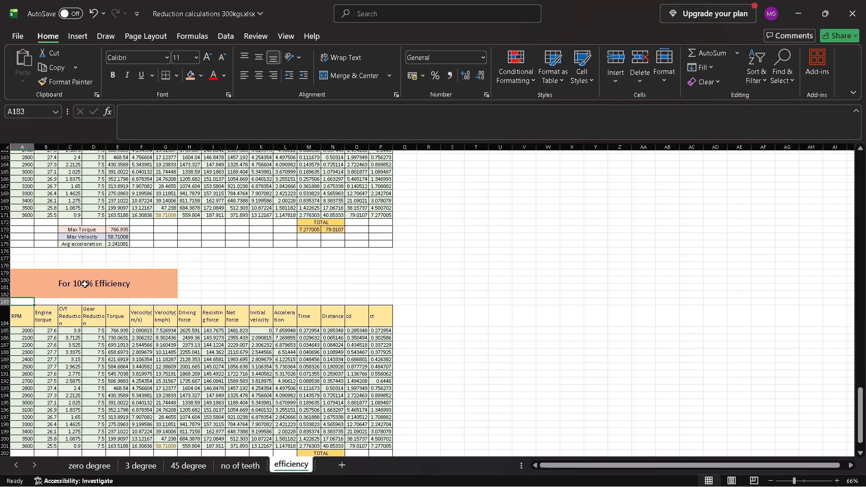
Set the efficiency factor in the E185 torque formula to 1 and fill it down the Torque column to row 201.
{"action": "left_click", "coordinate": [117, 332]}
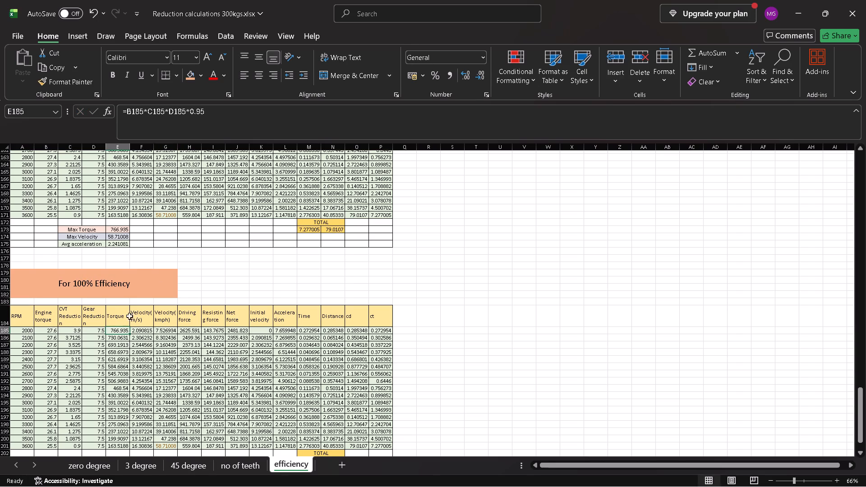
{"action": "left_click", "coordinate": [217, 113]}
{"action": "key", "text": "BackSpace"}
{"action": "key", "text": "BackSpace"}
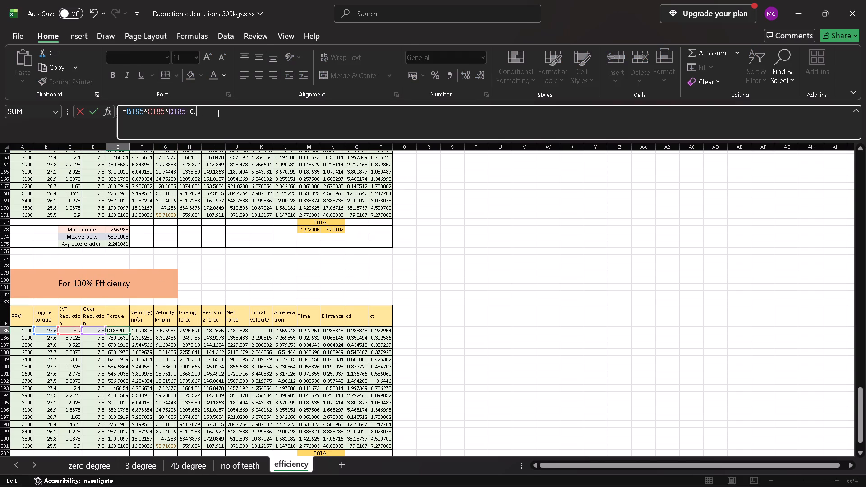
{"action": "key", "text": "BackSpace"}
{"action": "key", "text": "BackSpace"}
{"action": "key", "text": "1"}
{"action": "key", "text": "Return"}
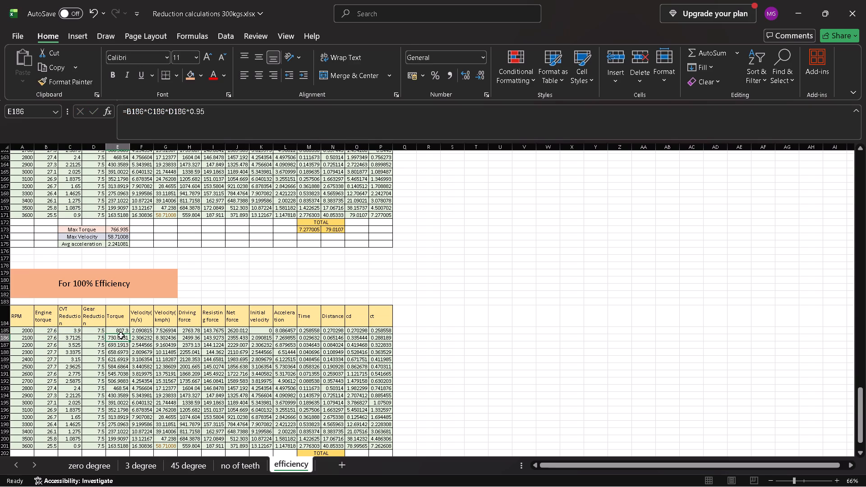
{"action": "left_click", "coordinate": [121, 332]}
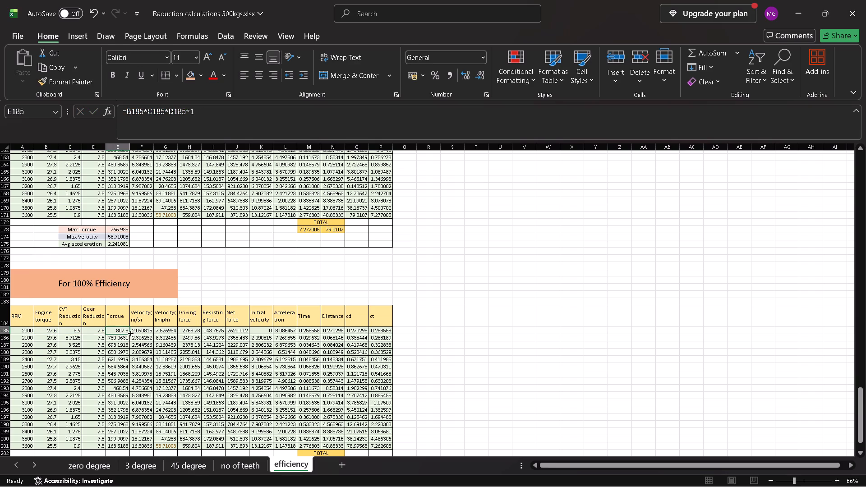
{"action": "double_click", "coordinate": [130, 333]}
{"action": "scroll", "coordinate": [130, 333], "scroll_direction": "down", "scroll_amount": 1}
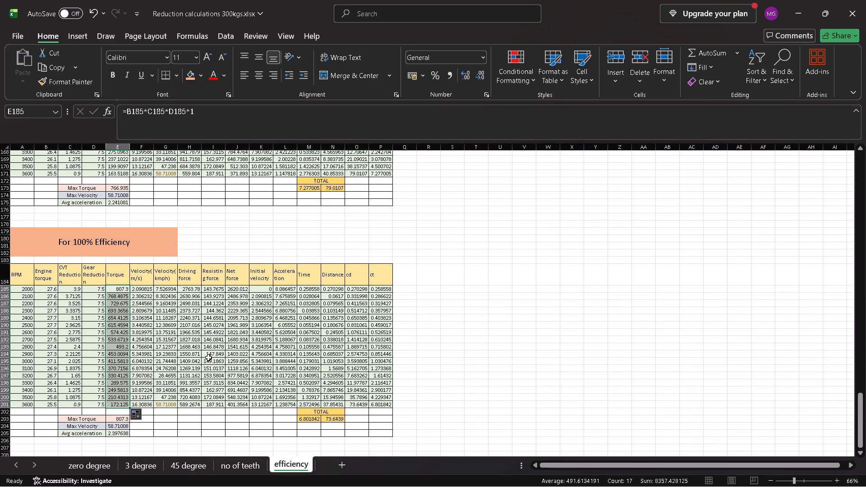
{"action": "left_click", "coordinate": [432, 317]}
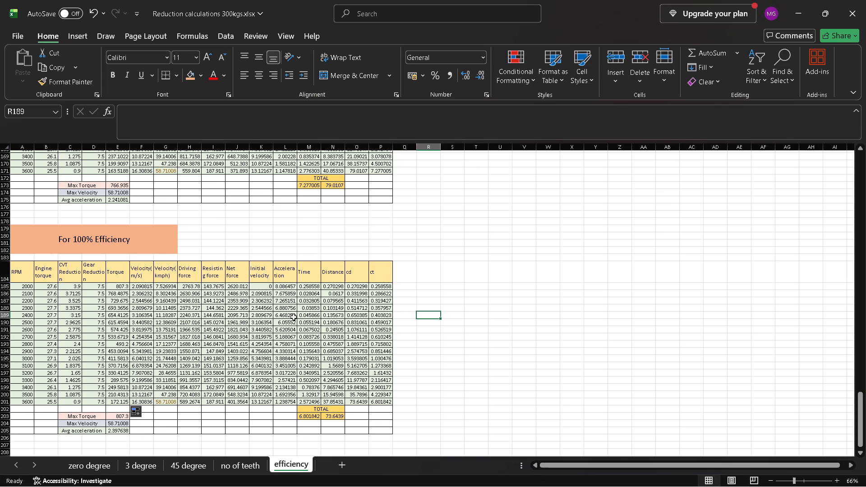
Review the stacked efficiency tables, comparing the 85%, 90%, 95% and 100% blocks and their totals.
{"action": "scroll", "coordinate": [291, 316], "scroll_direction": "up", "scroll_amount": 6}
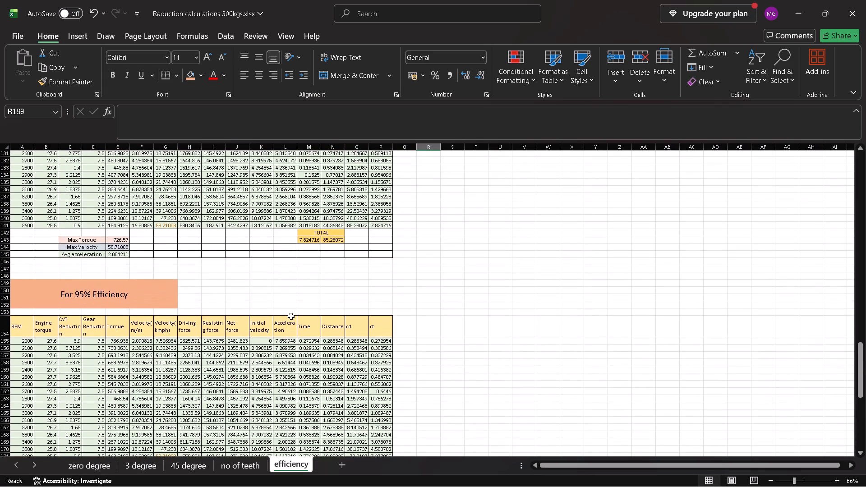
{"action": "scroll", "coordinate": [291, 316], "scroll_direction": "up", "scroll_amount": 1}
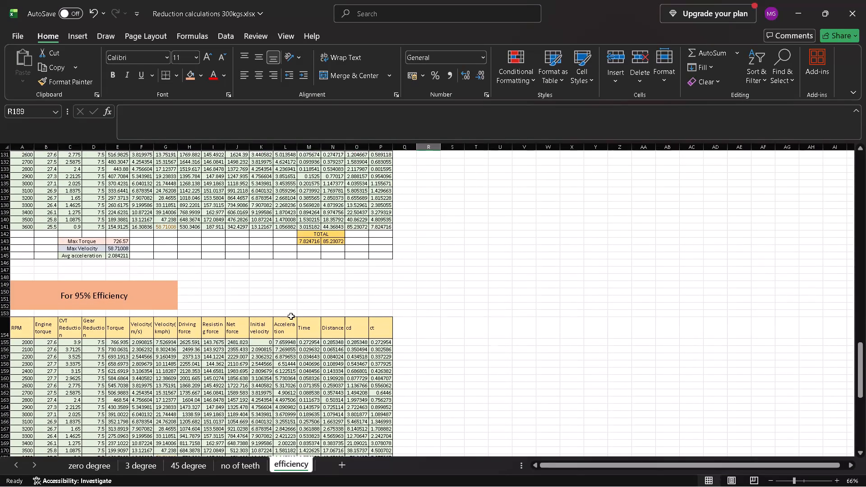
{"action": "scroll", "coordinate": [291, 316], "scroll_direction": "up", "scroll_amount": 4}
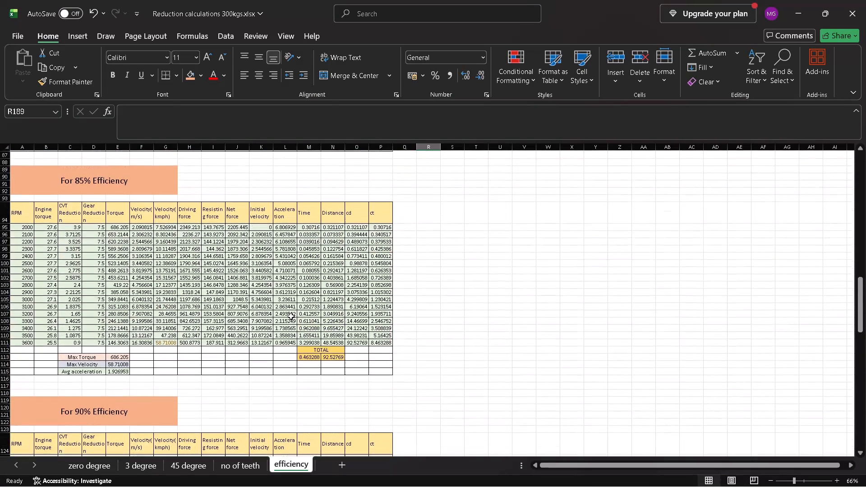
{"action": "scroll", "coordinate": [291, 316], "scroll_direction": "down", "scroll_amount": 5}
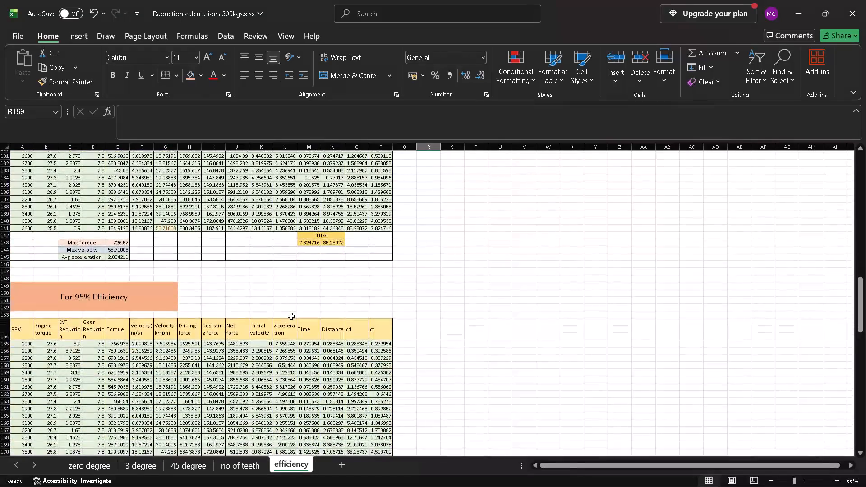
{"action": "scroll", "coordinate": [291, 316], "scroll_direction": "down", "scroll_amount": 1}
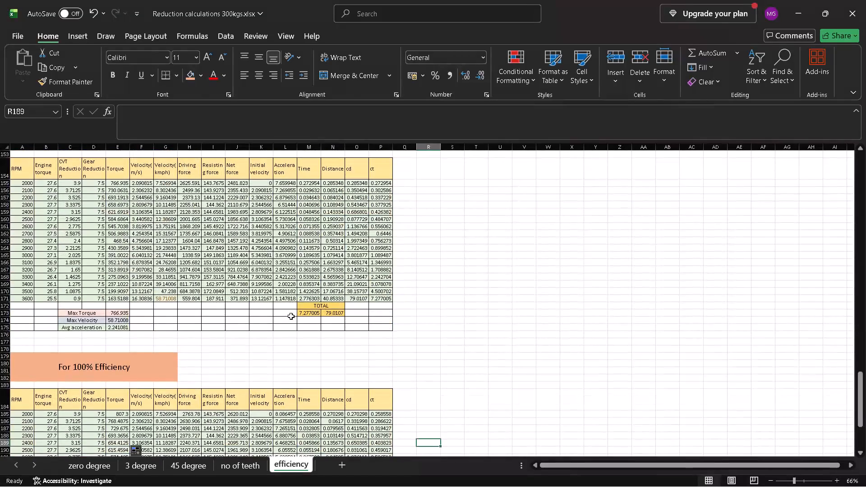
{"action": "scroll", "coordinate": [291, 316], "scroll_direction": "up", "scroll_amount": 8}
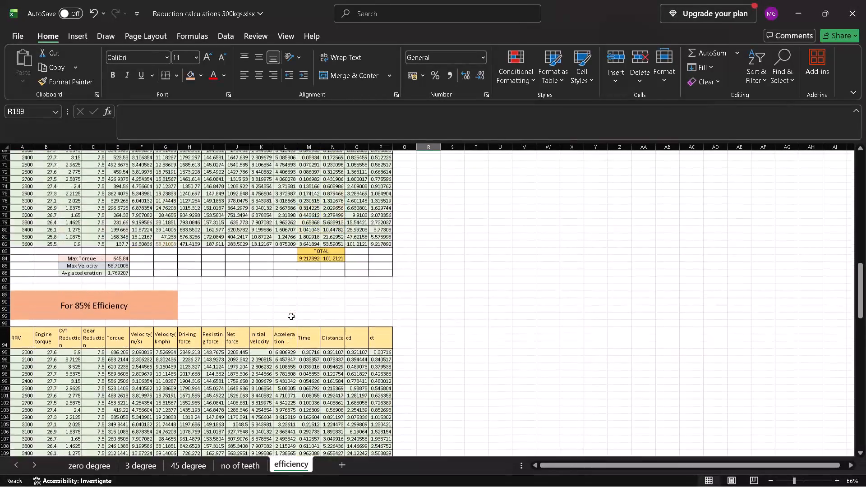
{"action": "scroll", "coordinate": [291, 316], "scroll_direction": "up", "scroll_amount": 1}
{"action": "scroll", "coordinate": [291, 316], "scroll_direction": "down", "scroll_amount": 1}
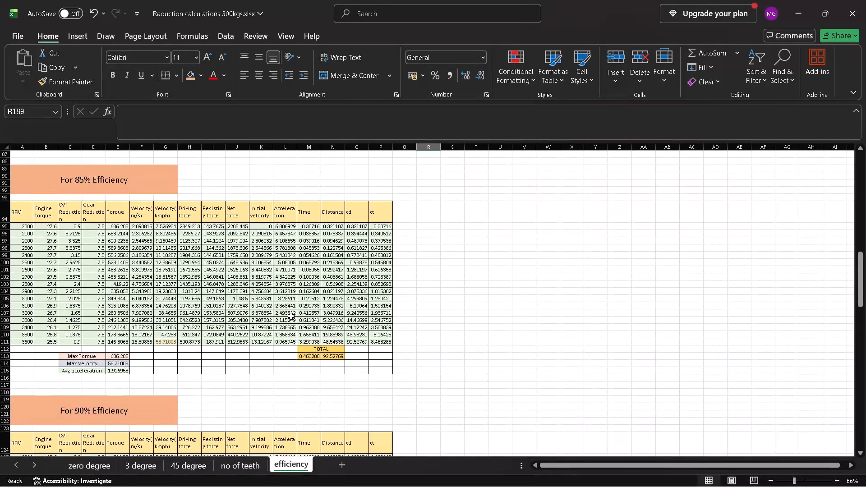
{"action": "scroll", "coordinate": [291, 316], "scroll_direction": "down", "scroll_amount": 1}
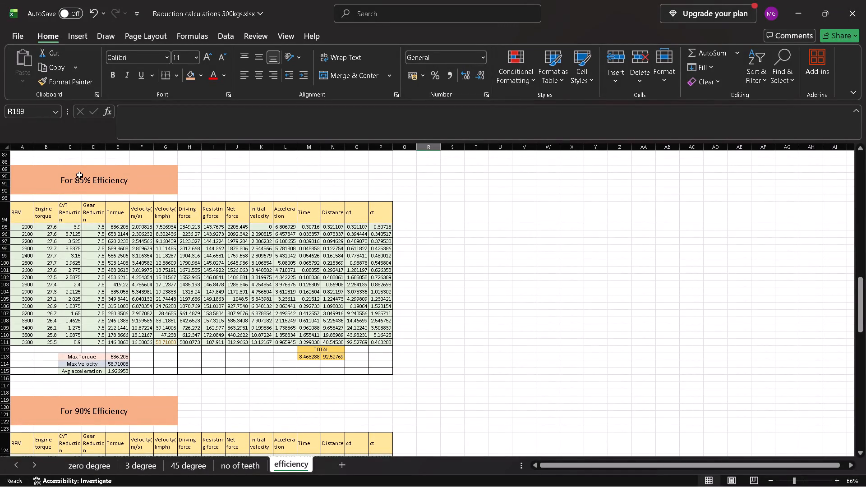
Save the workbook as Reduction calculations 300kgs.xlsx in the Transmission folder, replacing the existing file.
{"action": "left_click", "coordinate": [15, 34]}
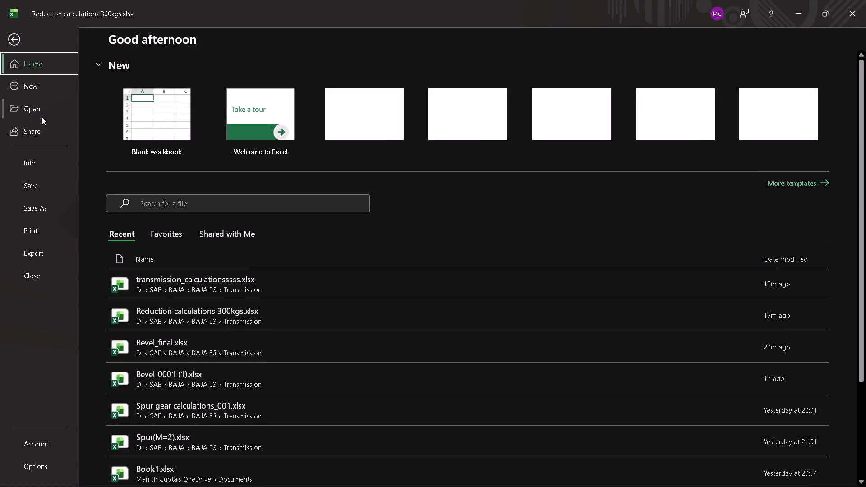
{"action": "left_click", "coordinate": [40, 205]}
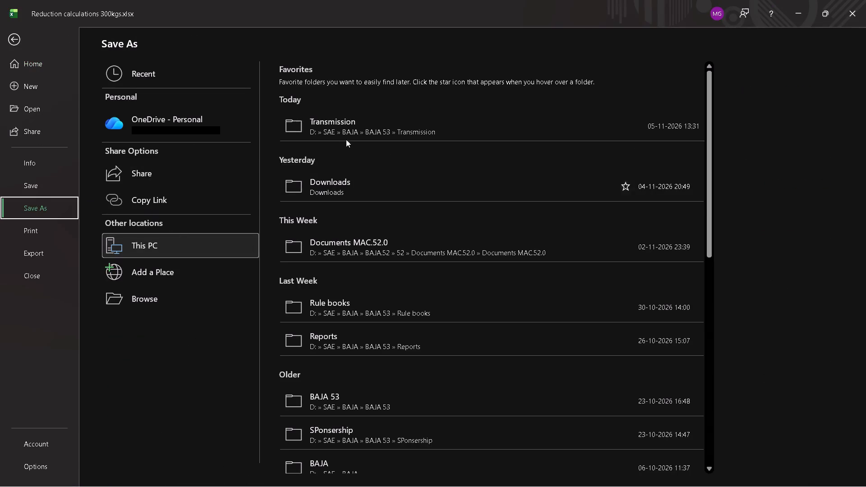
{"action": "left_click", "coordinate": [352, 122]}
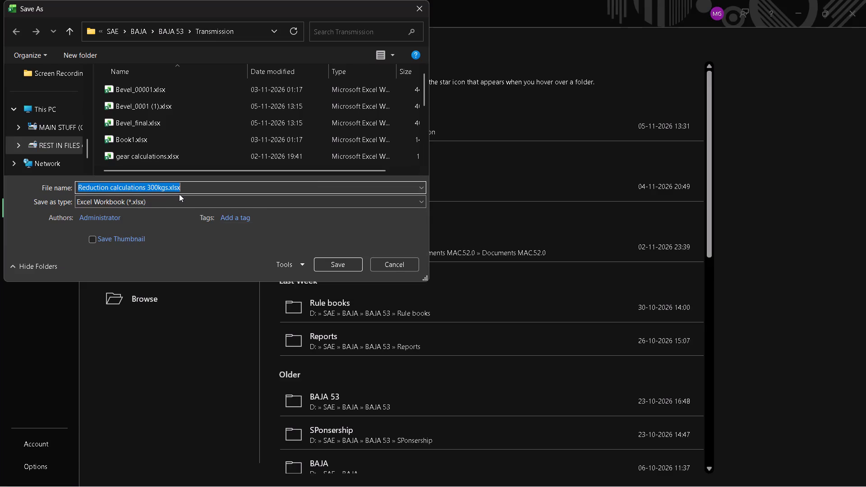
{"action": "key", "text": "Return"}
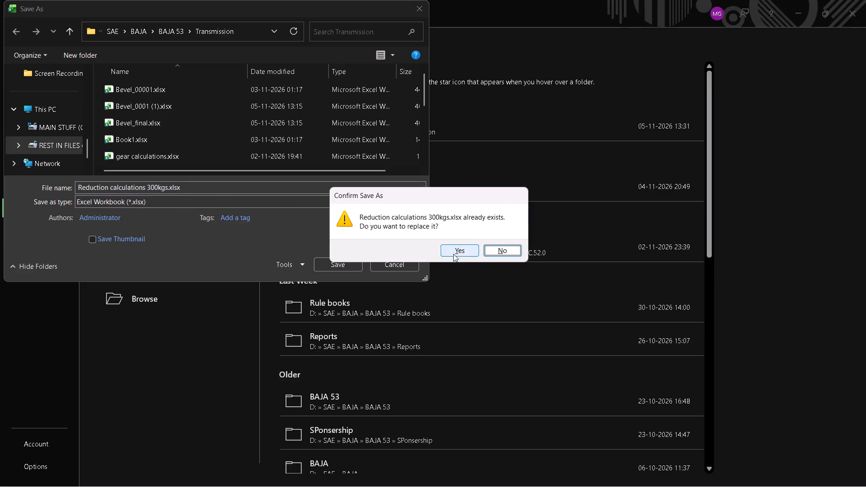
{"action": "left_click", "coordinate": [455, 251]}
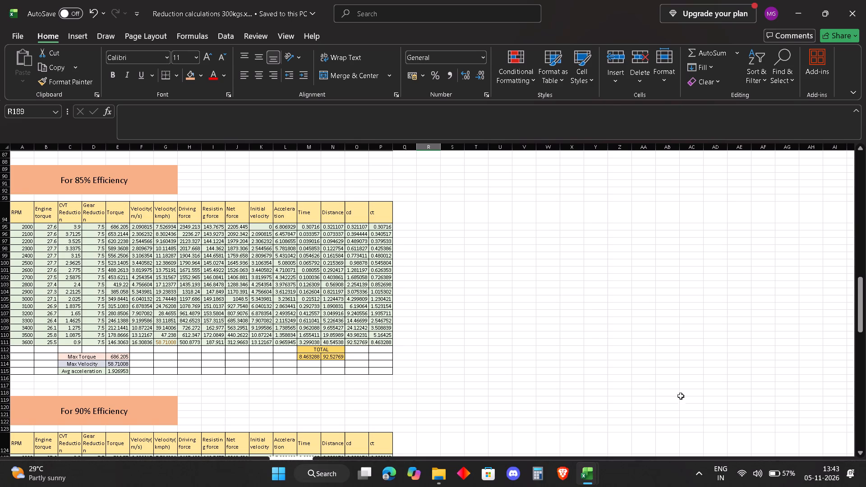
Close the Reduction calculations 300kgs and transmission_calculationsssss workbooks and return to the desktop.
{"action": "left_click", "coordinate": [865, 0]}
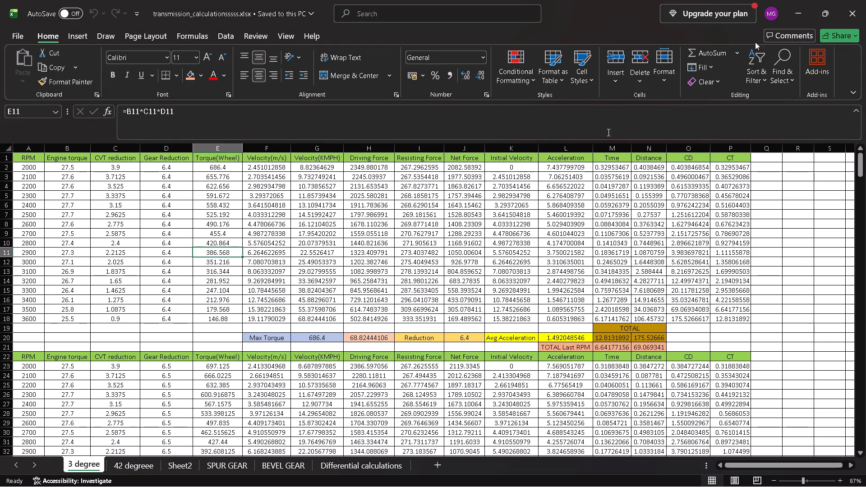
{"action": "left_click", "coordinate": [865, 0]}
{"action": "left_click", "coordinate": [865, 0]}
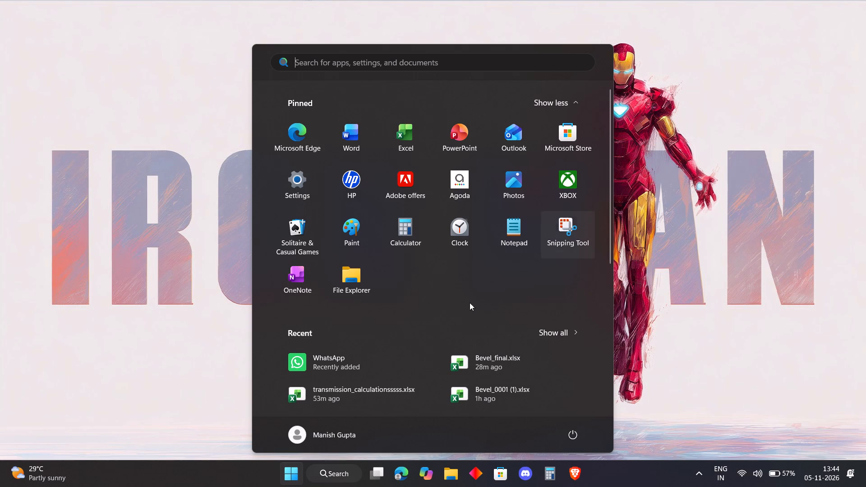
Launch WhatsApp from the recently added apps.
{"action": "left_click", "coordinate": [315, 368]}
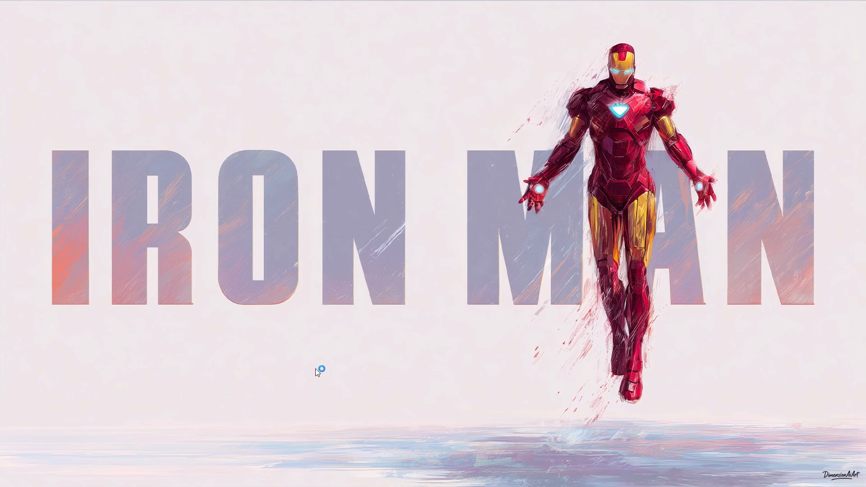
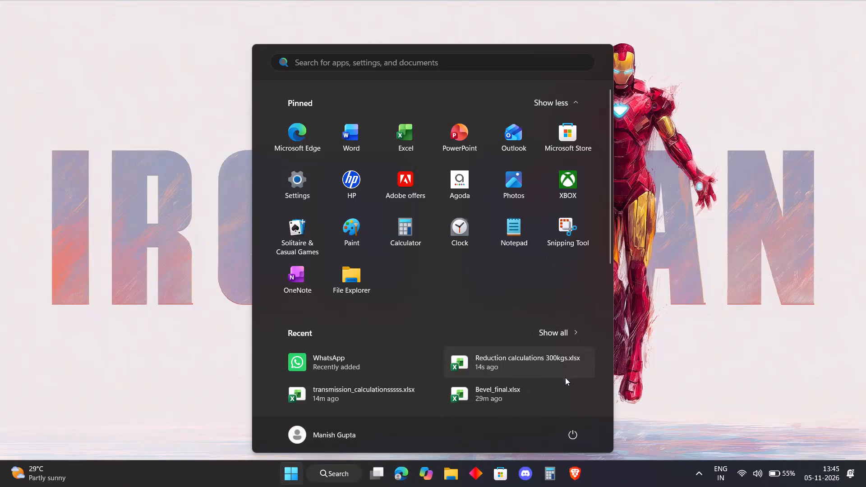
Open the computer's power options from the desktop.
{"action": "left_click", "coordinate": [569, 429]}
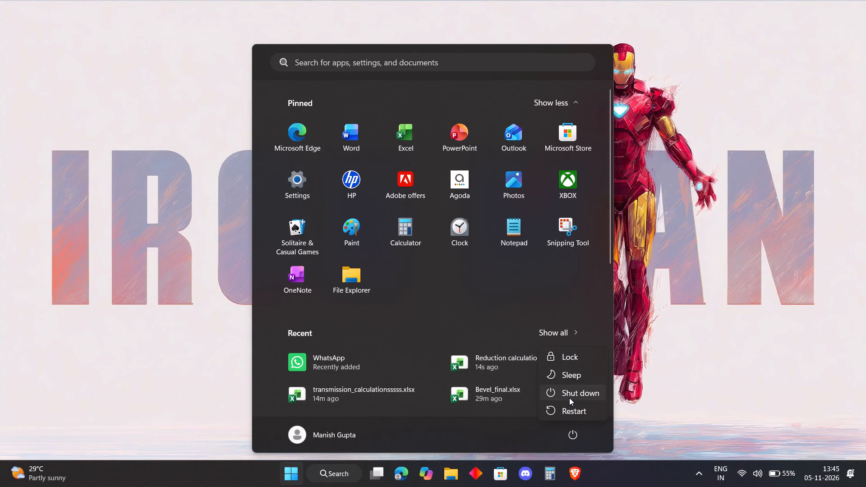